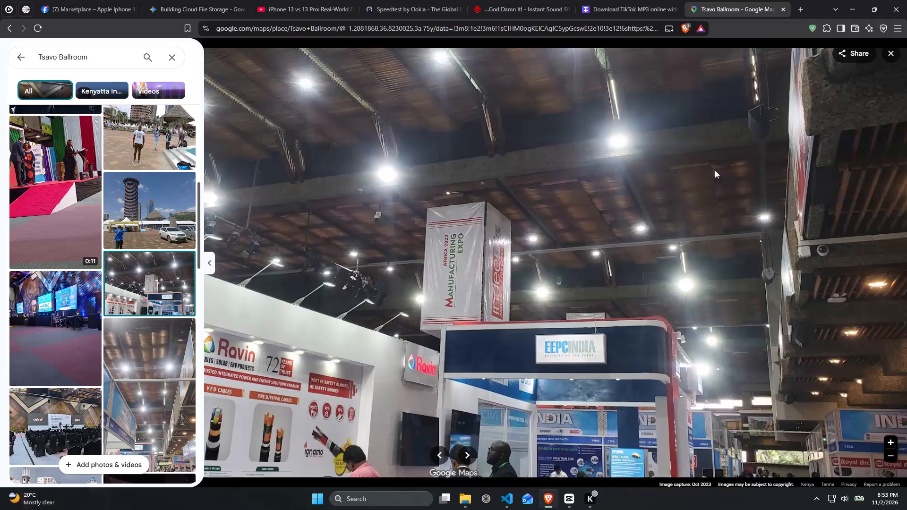
Switch to CapCut and trim the start of the ssstik.io audio clip on the timeline to 00:00:15:16.
click(849, 4)
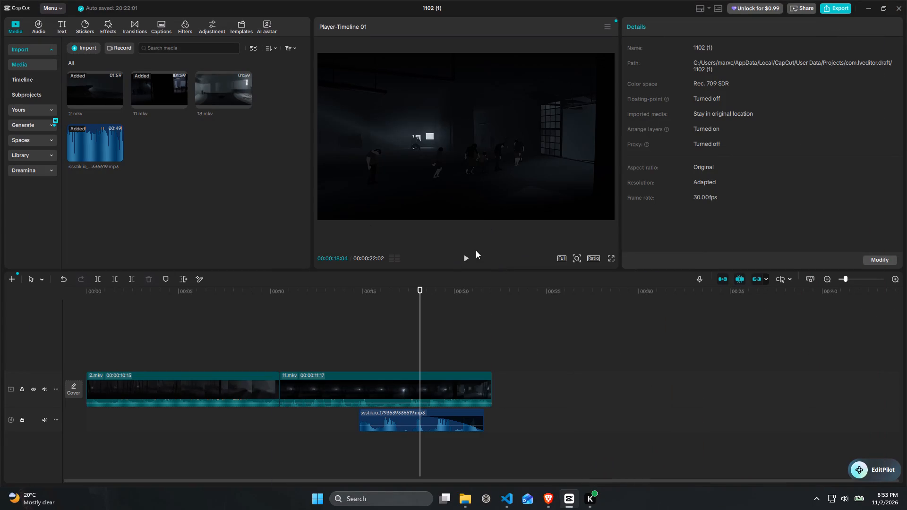
click(468, 261)
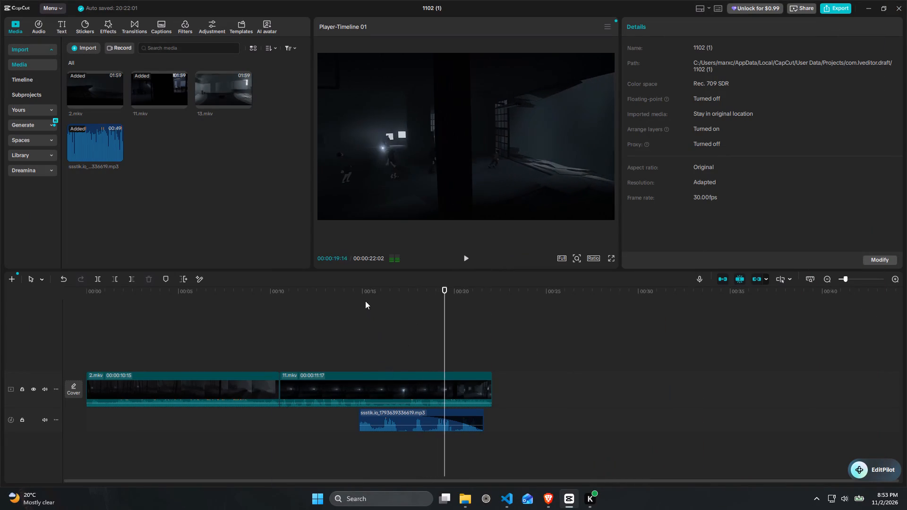
drag(362, 299, 350, 296)
key(space)
key(space)
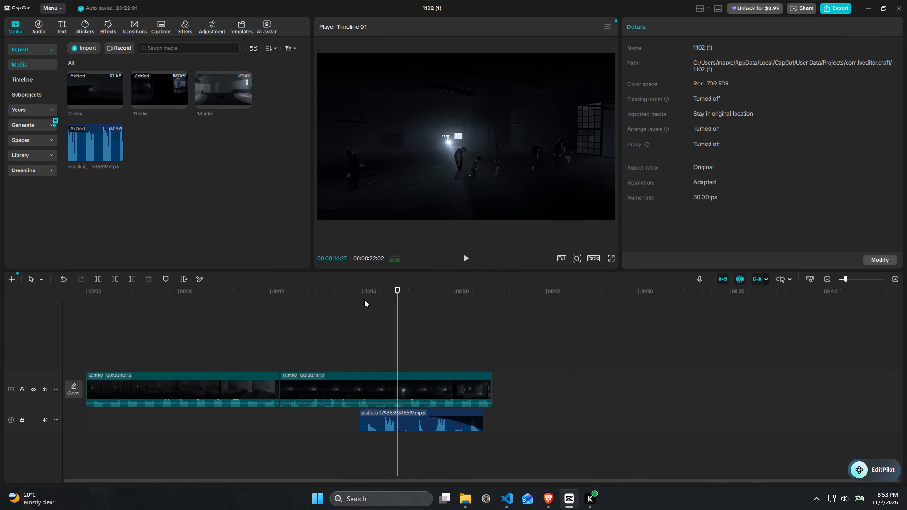
key(space)
drag(391, 292, 389, 291)
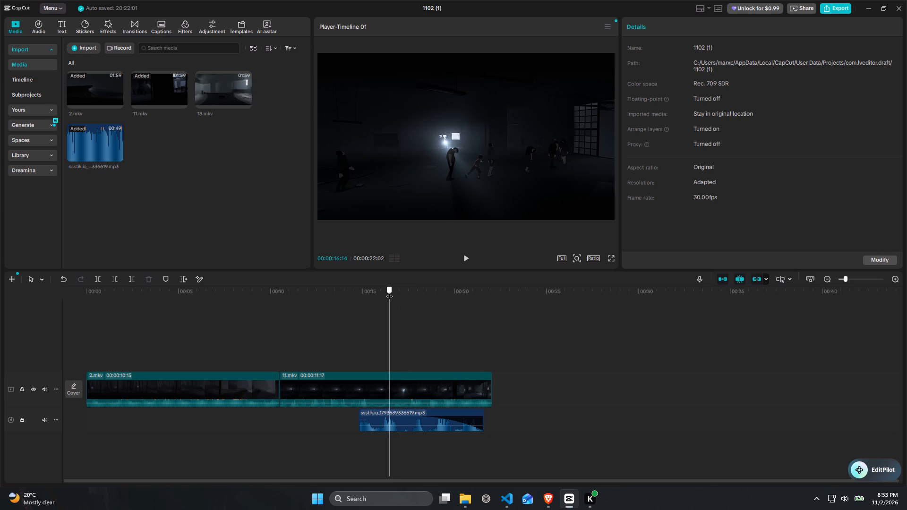
drag(389, 291, 382, 293)
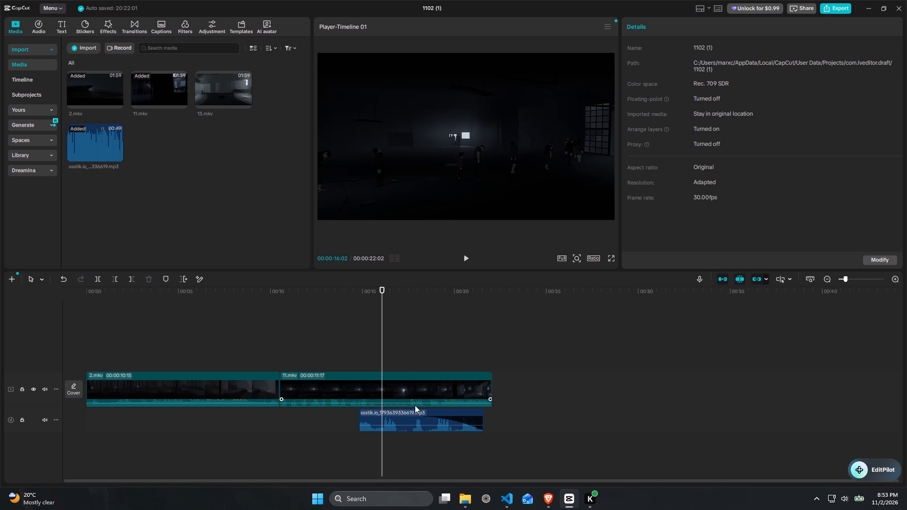
click(370, 297)
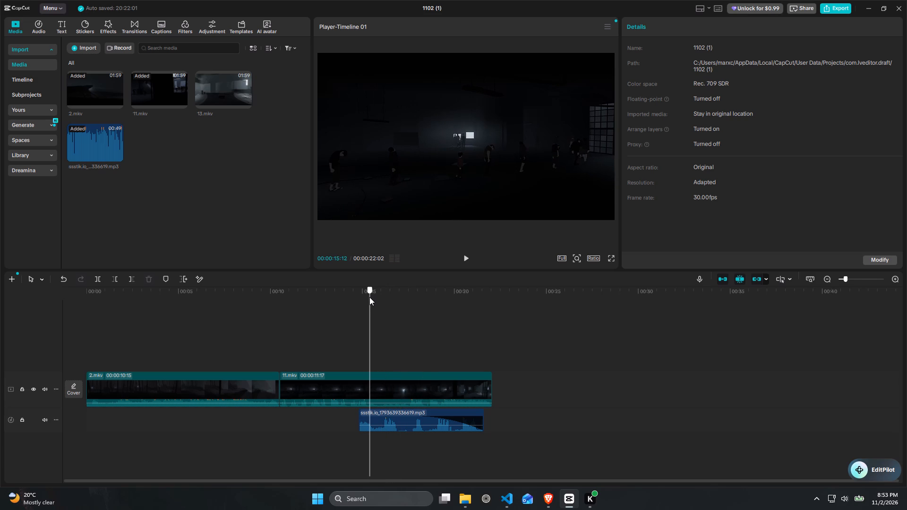
click(413, 415)
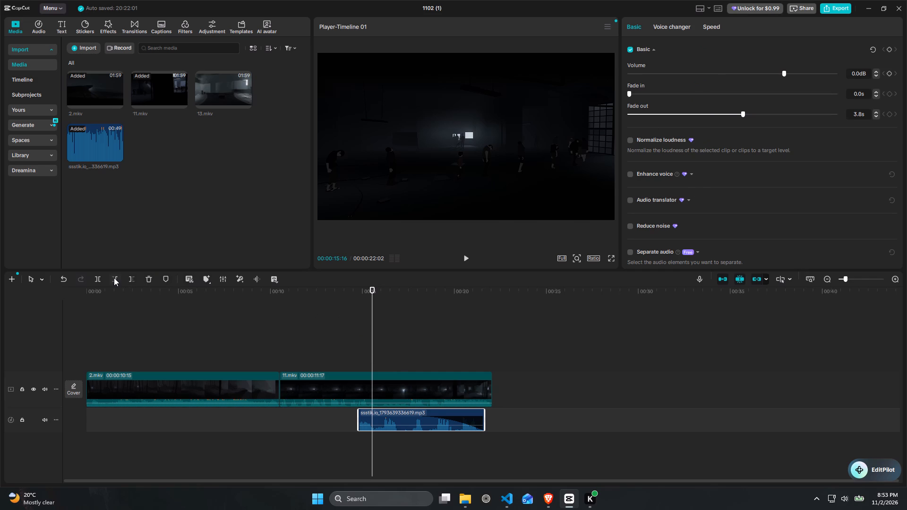
click(114, 278)
Play through the shortened audio clip and trim its end to 00:00:17:19.
click(311, 303)
key(space)
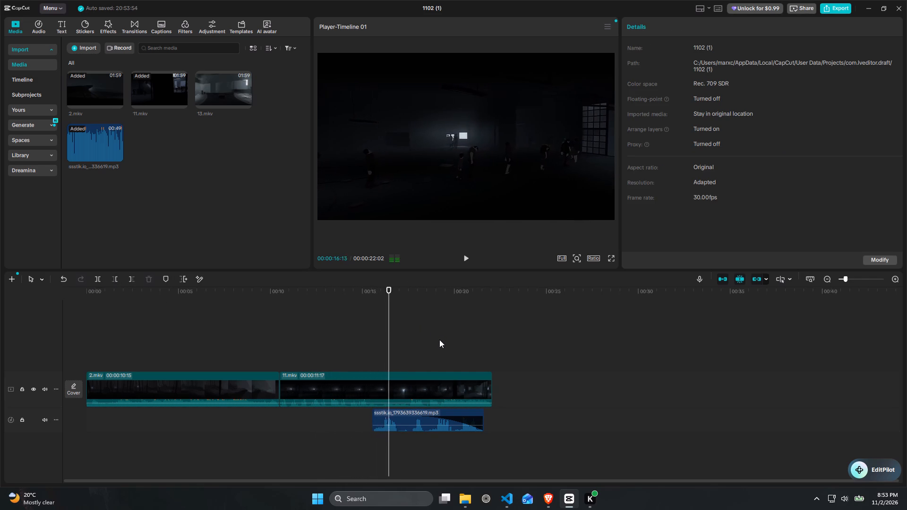
key(space)
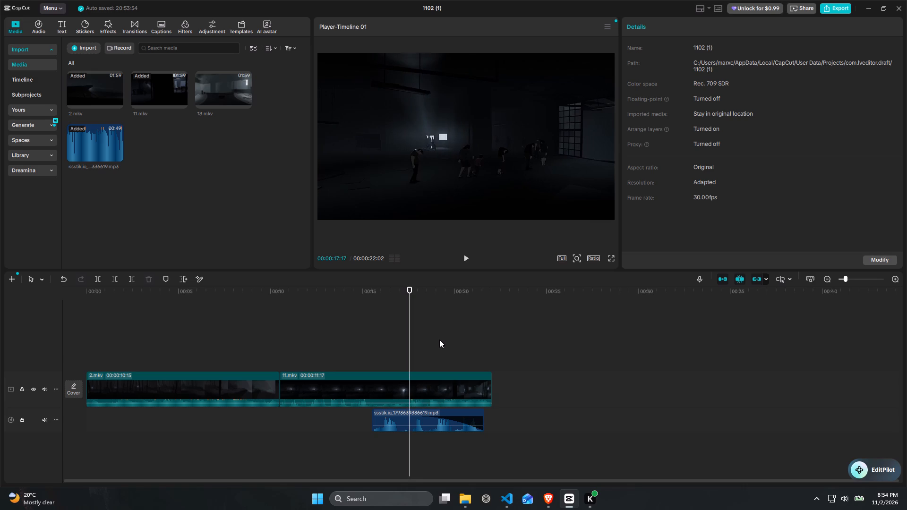
key(space)
key(space)
key(space)
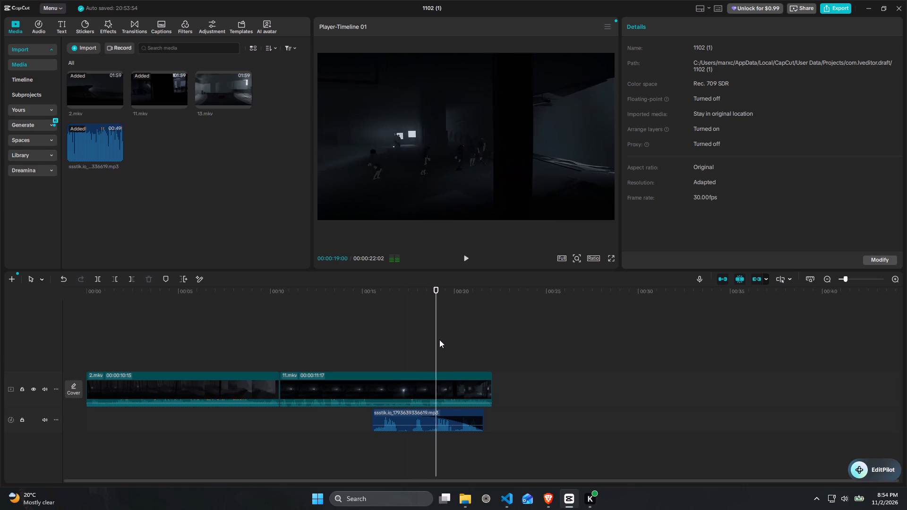
key(space)
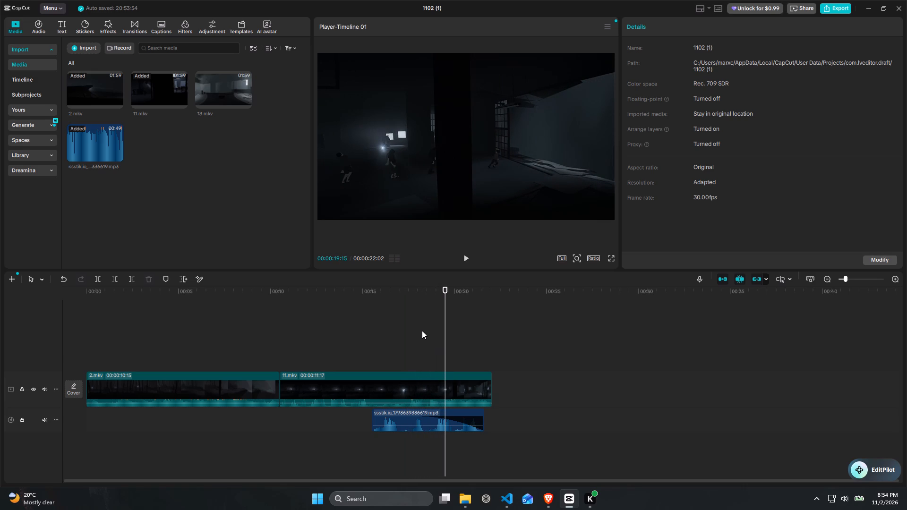
drag(419, 296, 411, 297)
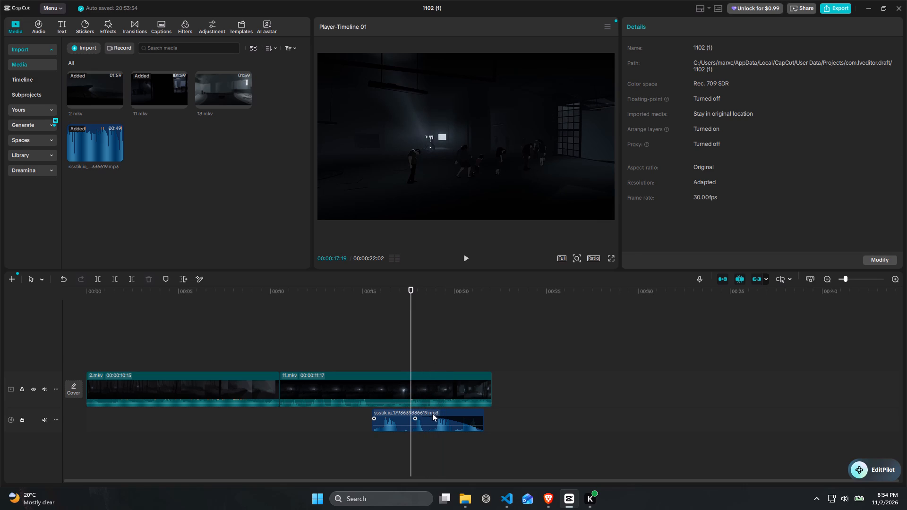
click(432, 416)
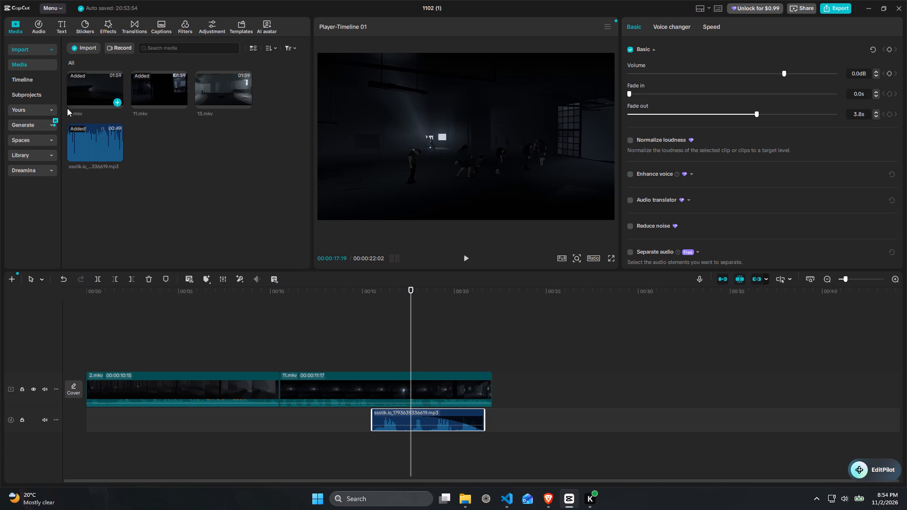
click(135, 280)
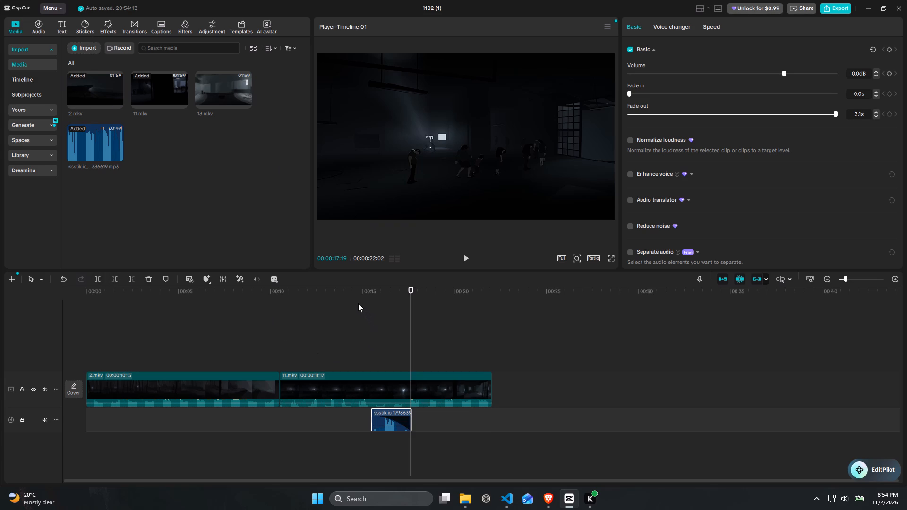
Set the audio clip's fade-out to 0.0 s and play back the section from about 00:00:14:17.
click(354, 295)
click(397, 415)
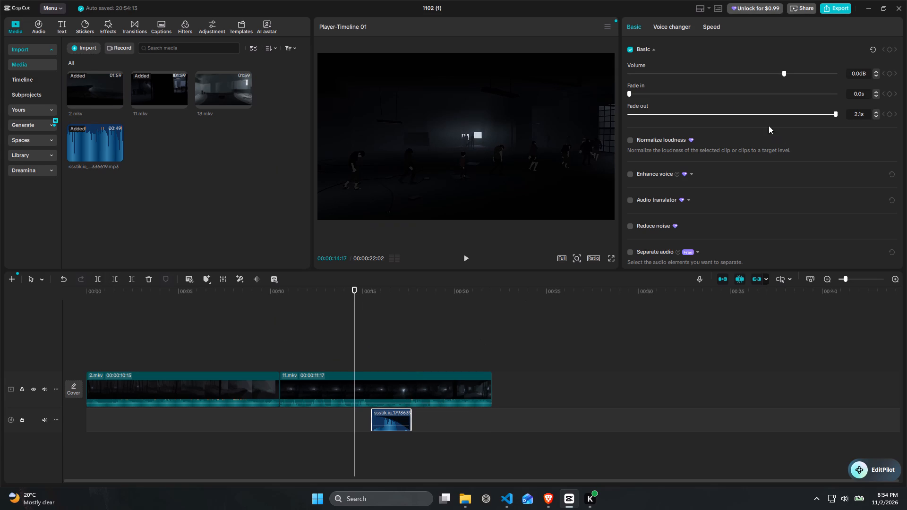
drag(696, 115, 523, 136)
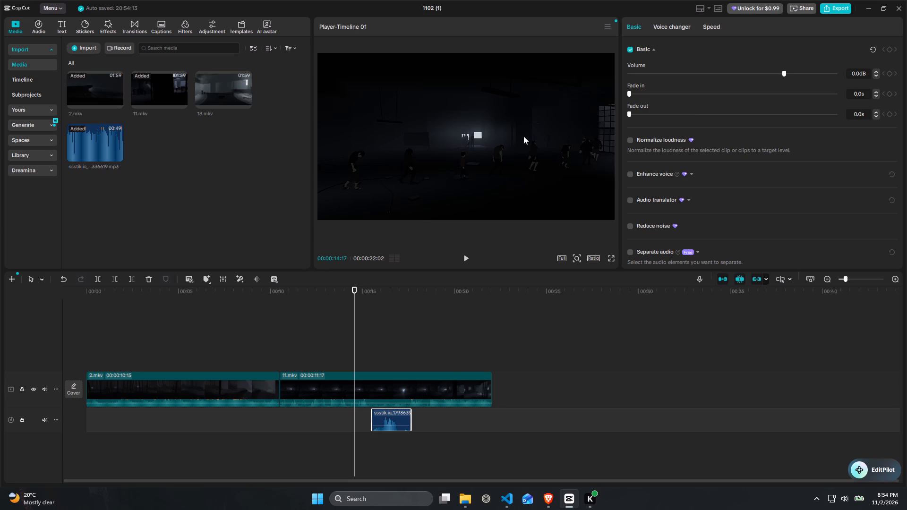
drag(523, 136, 482, 146)
key(space)
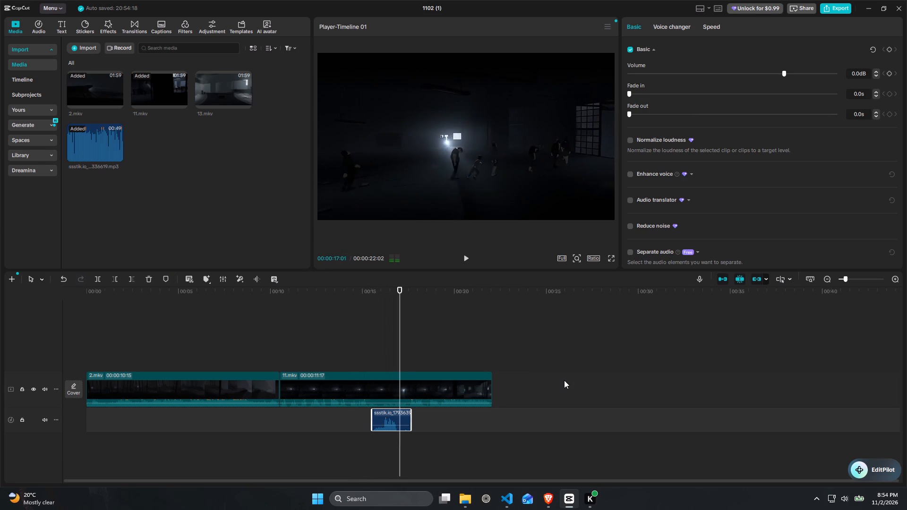
key(space)
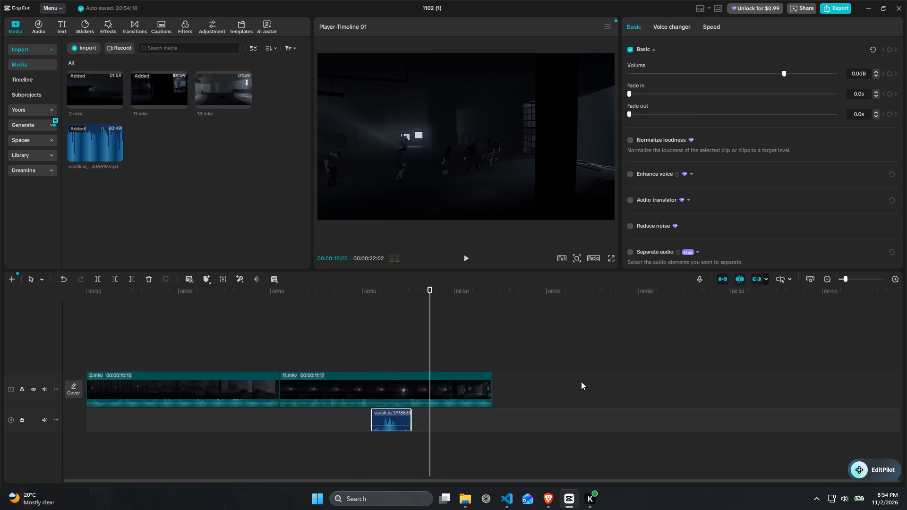
key(space)
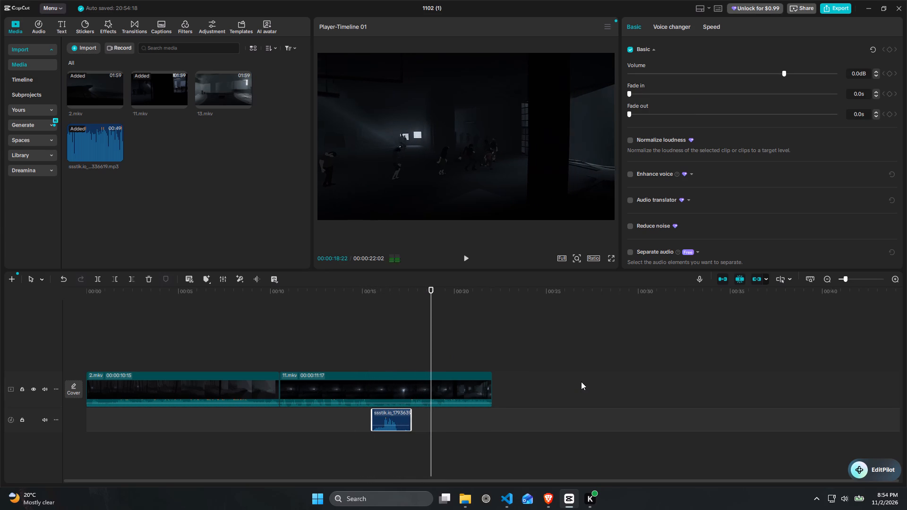
key(space)
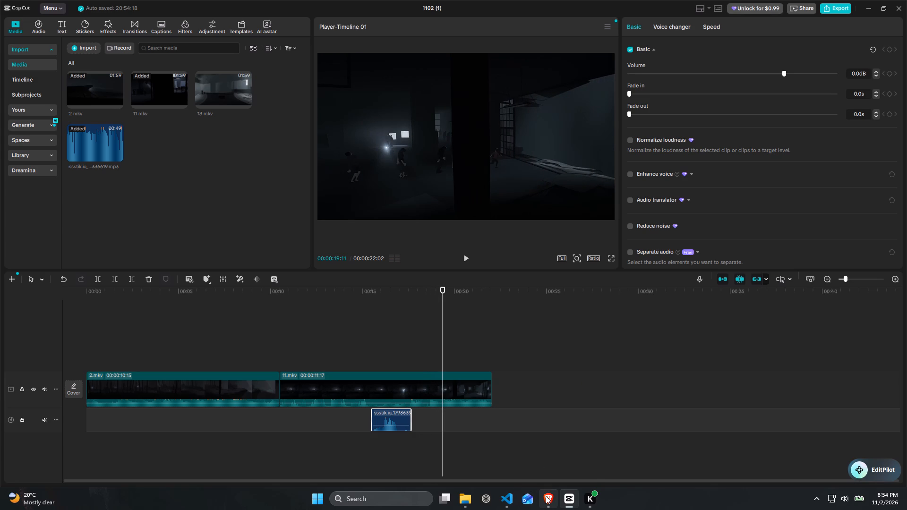
Switch to the Brave browser and search the Myinstants site for "dramatic" sounds.
click(547, 497)
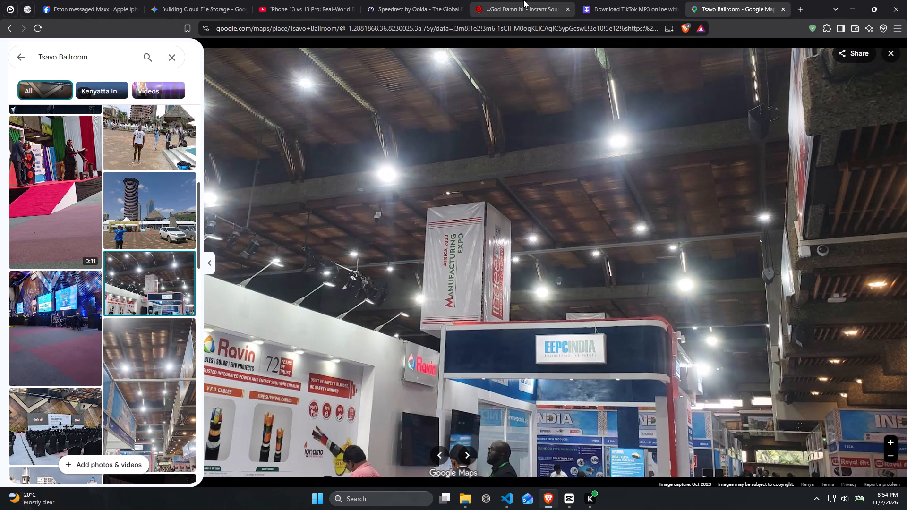
click(523, 0)
click(119, 51)
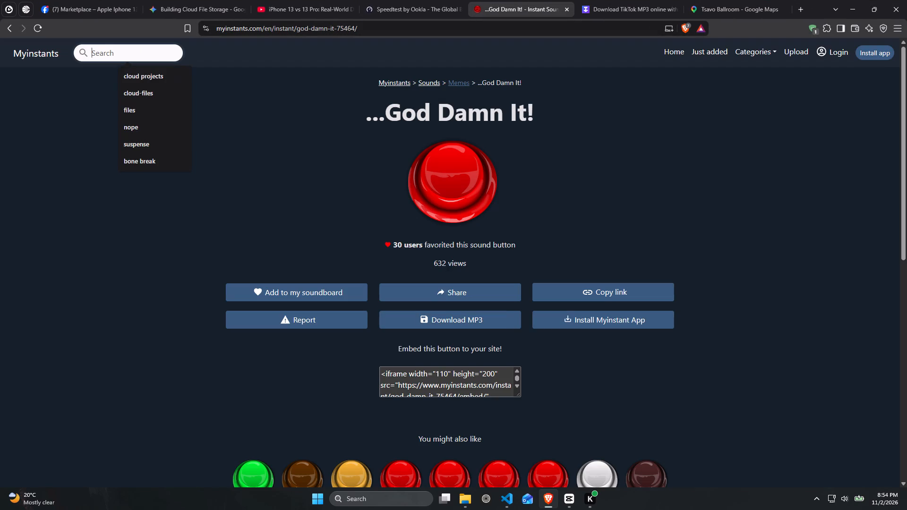
text(dram)
key(BackSpace)
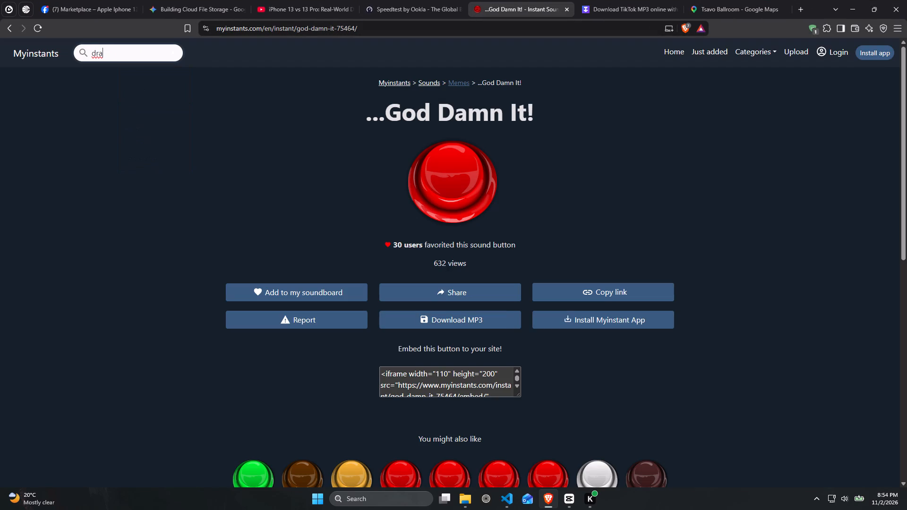
text(matic)
key(Return)
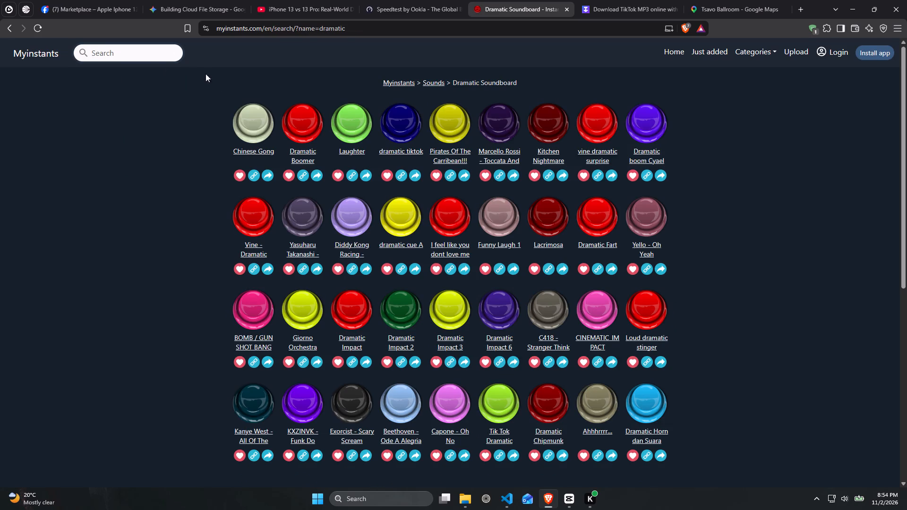
Audition the Chinese Gong, Dramatic Boomer, Laughter, dramatic tiktok and Kitchen Nightmare sounds.
click(256, 127)
click(296, 128)
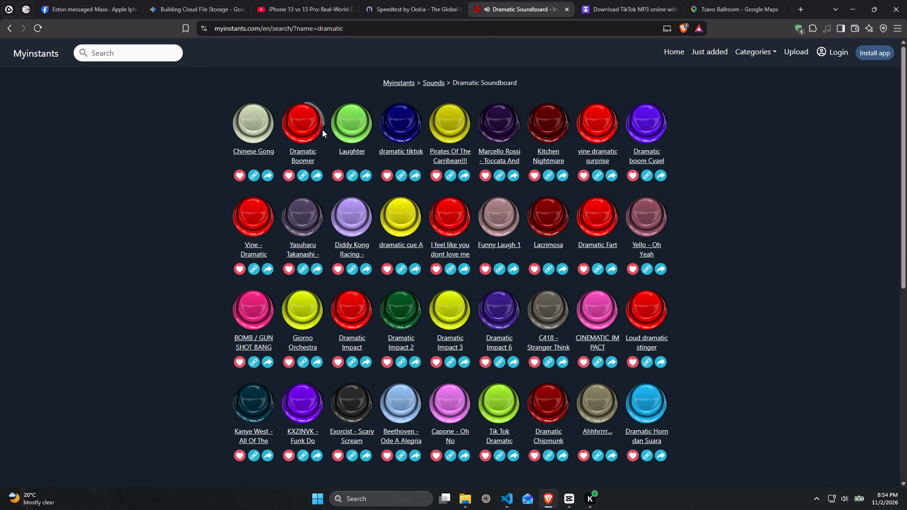
click(343, 126)
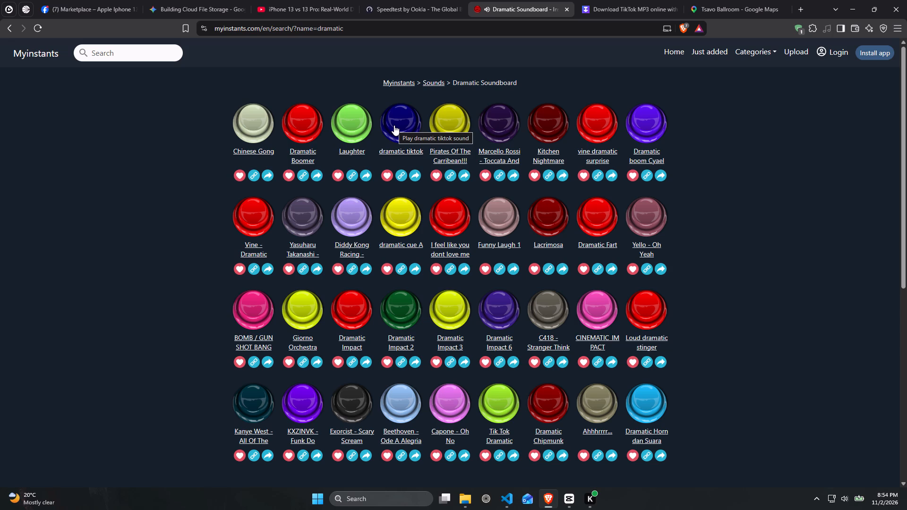
click(404, 128)
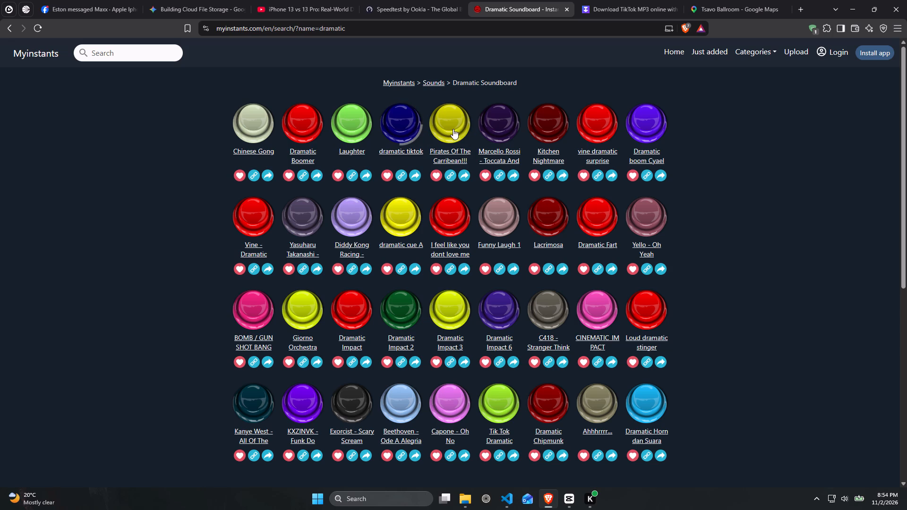
click(545, 127)
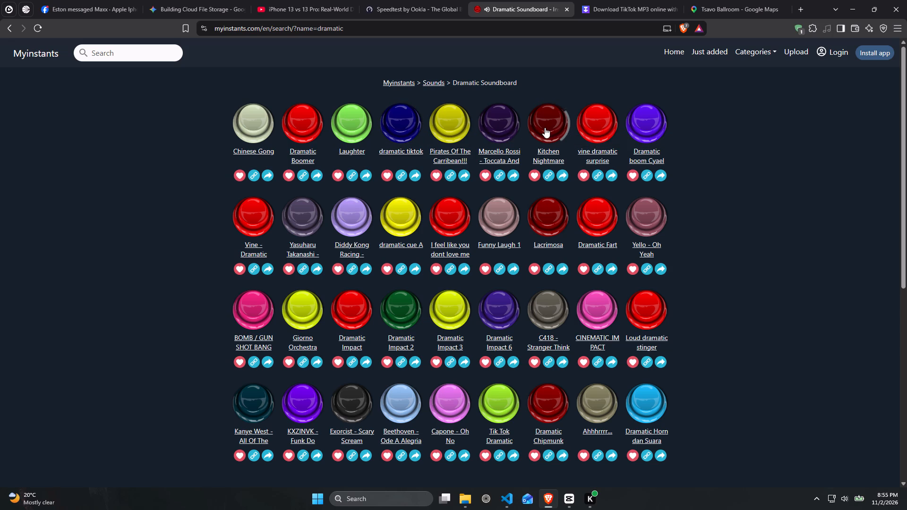
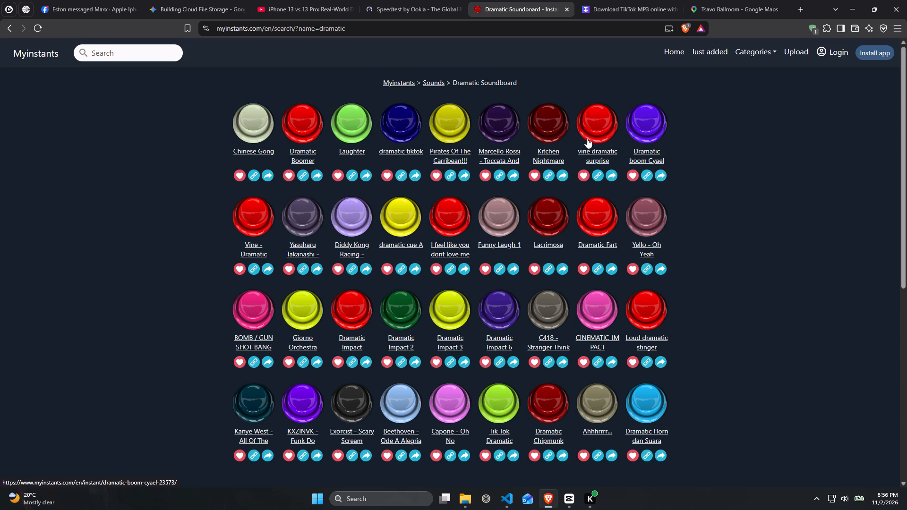
Audition the vine dramatic surprise and Dramatic boom Cyael sounds, and download the Dramatic boom Cyael MP3 to the Downloads folder.
click(603, 124)
click(653, 122)
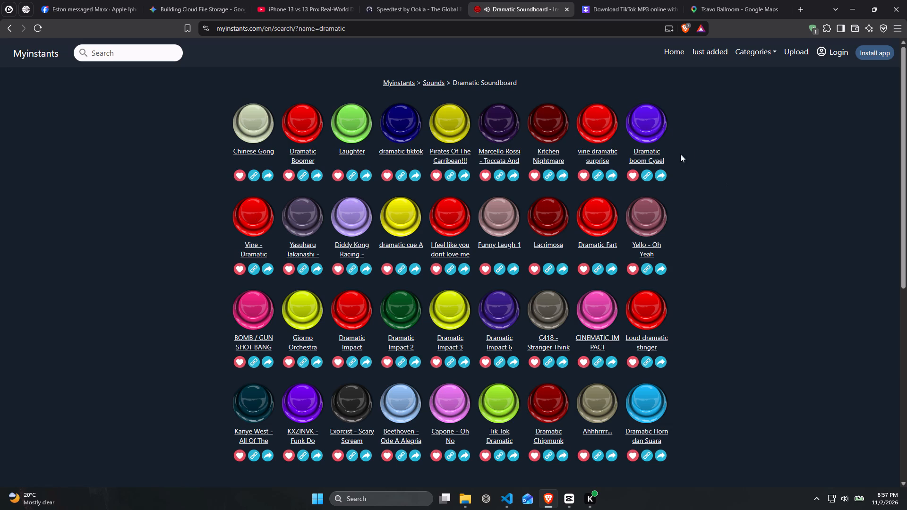
click(651, 158)
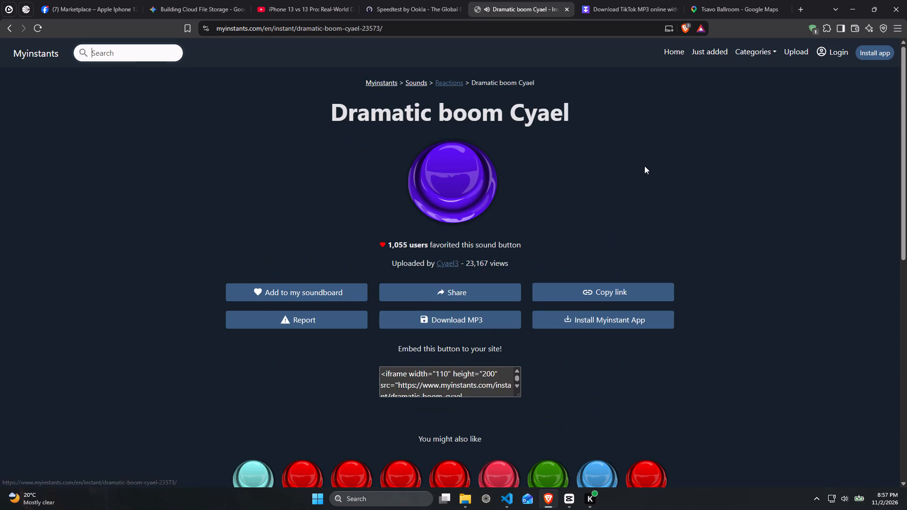
click(459, 314)
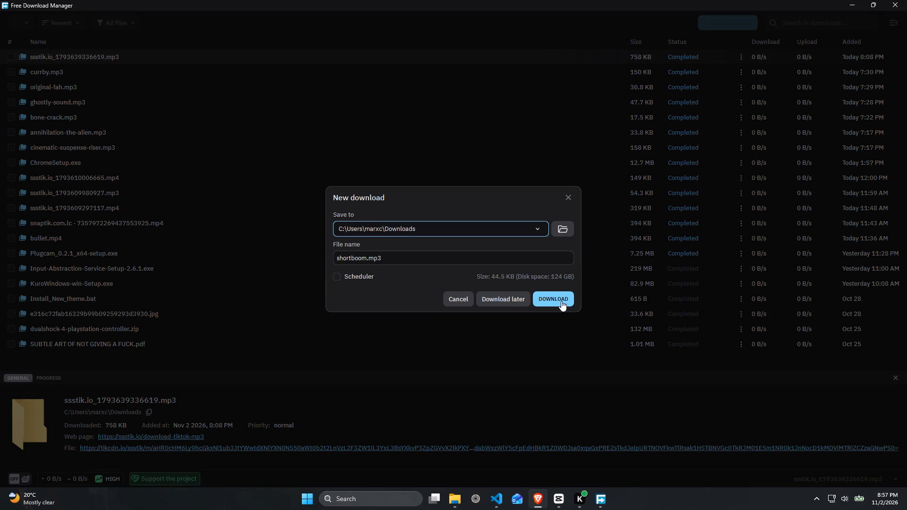
click(561, 301)
click(840, 0)
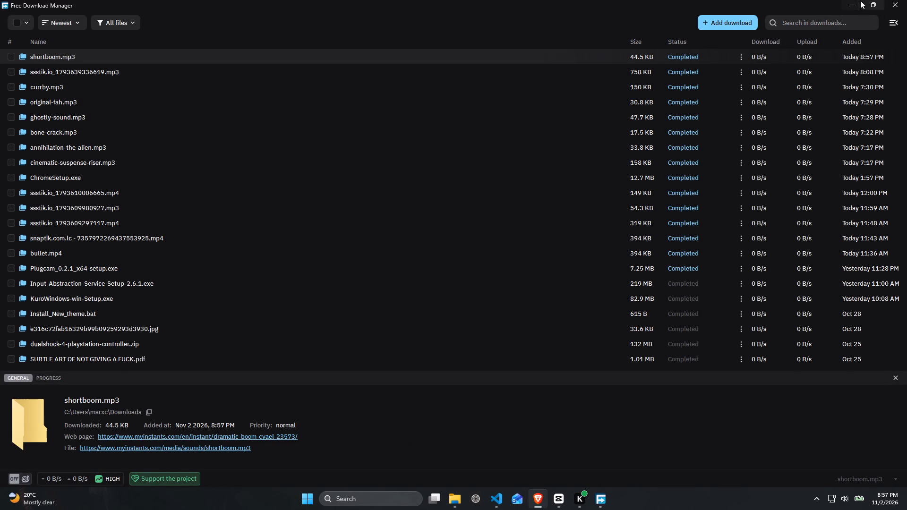
click(851, 0)
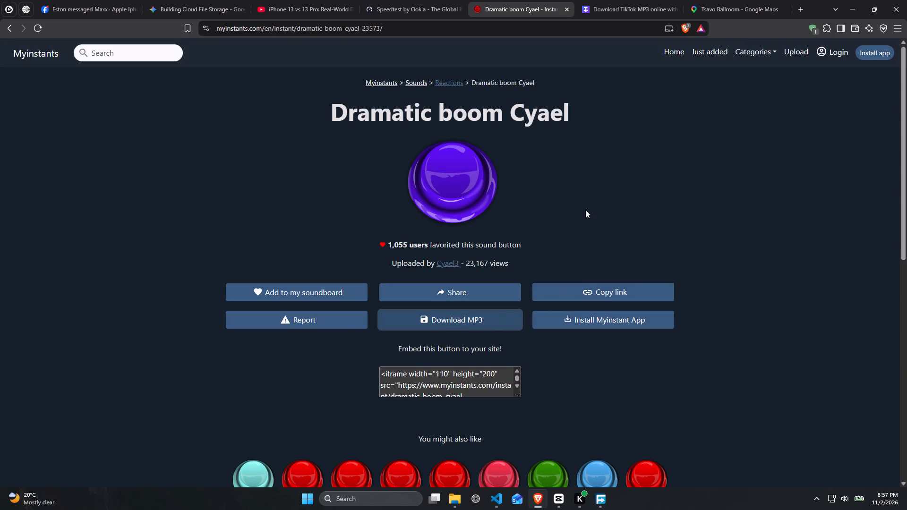
Return to the dramatic search results and audition dramatic cue A, I feel like you dont love me, Funny Laugh 1, Lacrimosa and Dramatic Fart.
click(509, 179)
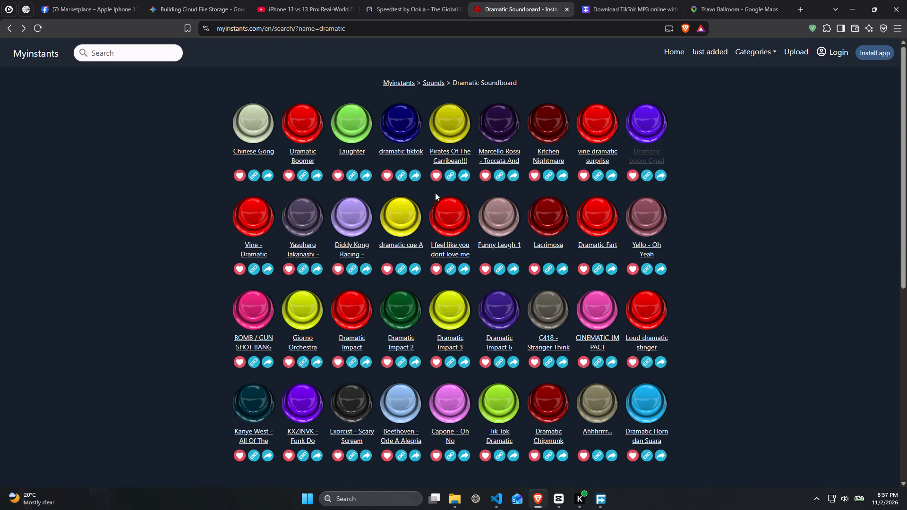
click(405, 225)
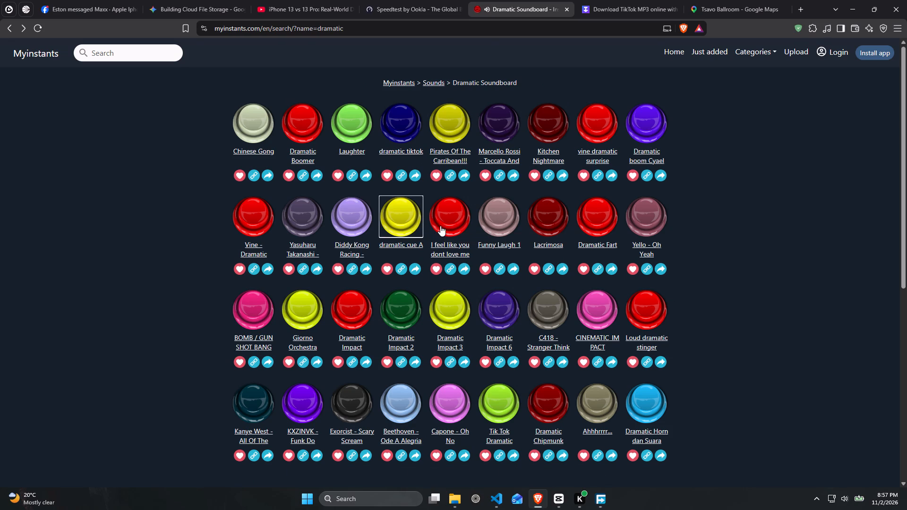
click(445, 224)
click(495, 218)
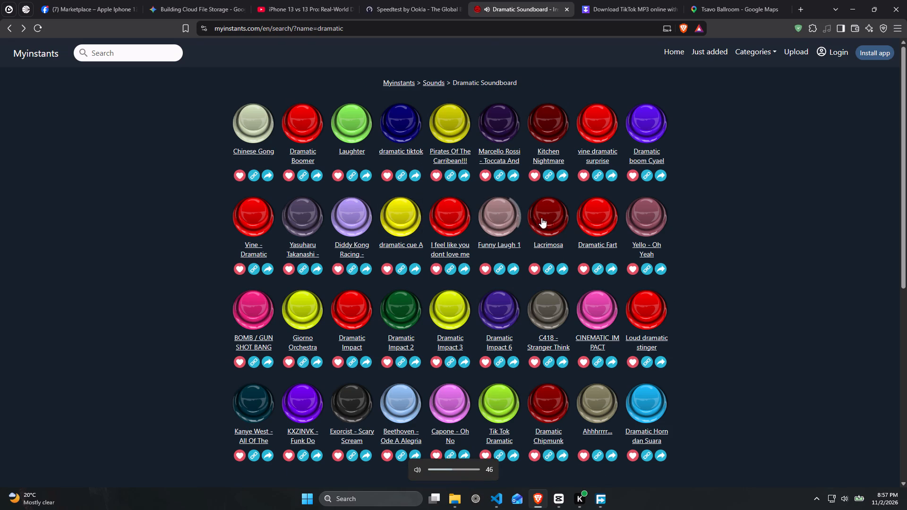
click(555, 218)
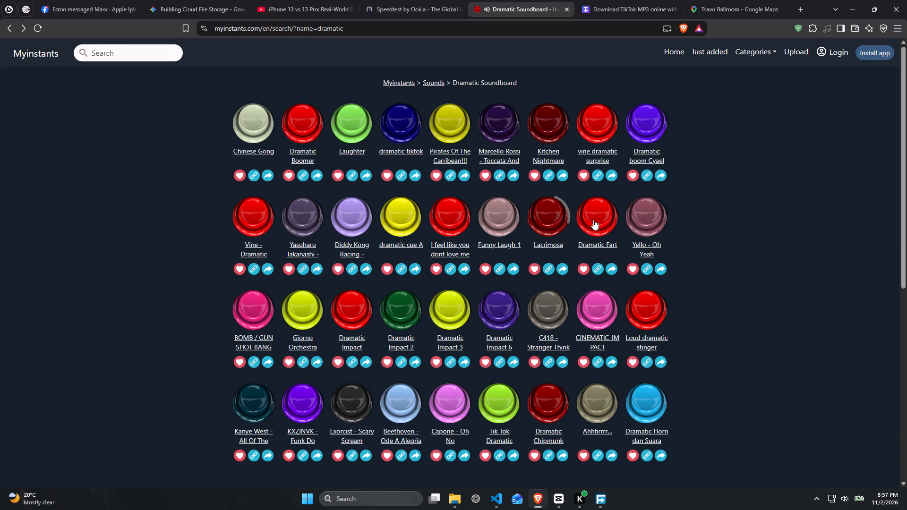
click(586, 222)
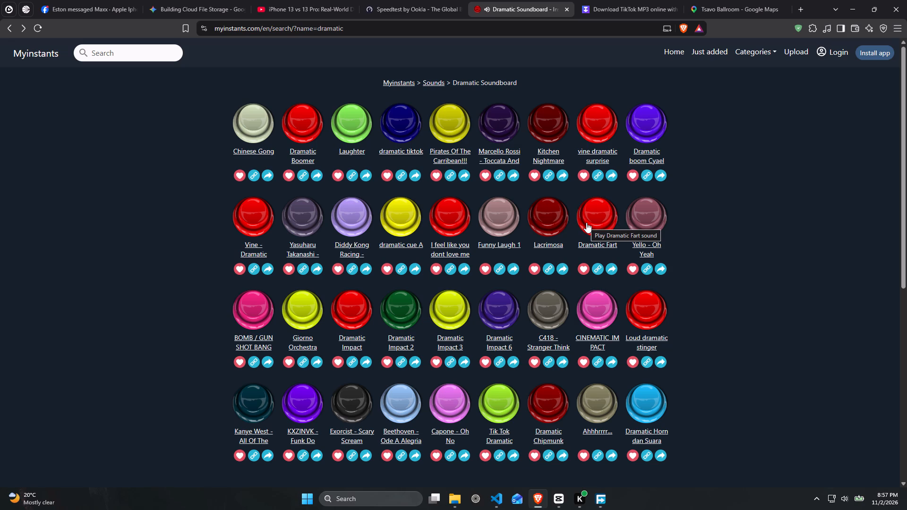
key(space)
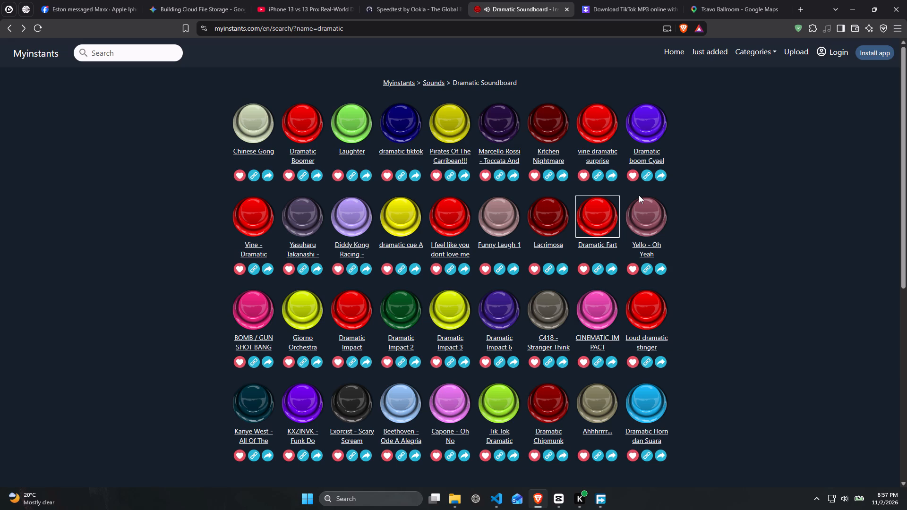
click(505, 221)
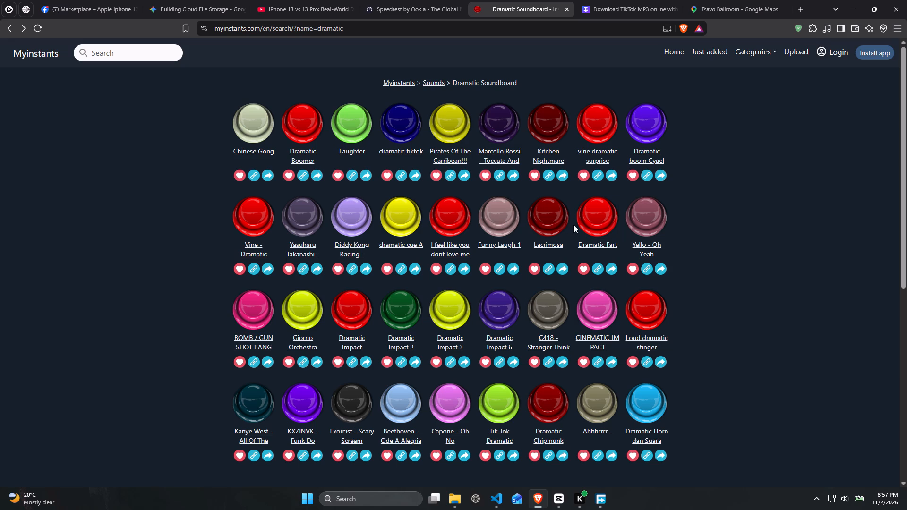
click(554, 218)
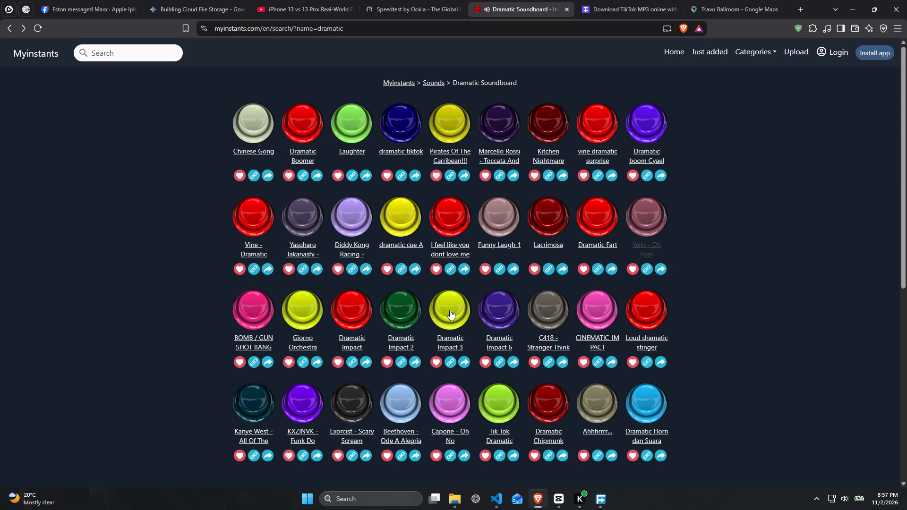
Audition the BOMB / GUN SHOT BANG, Dramatic Impact, Impact 2, Impact 3, Impact 6 and C418 - Stranger Think sounds.
click(258, 310)
click(336, 310)
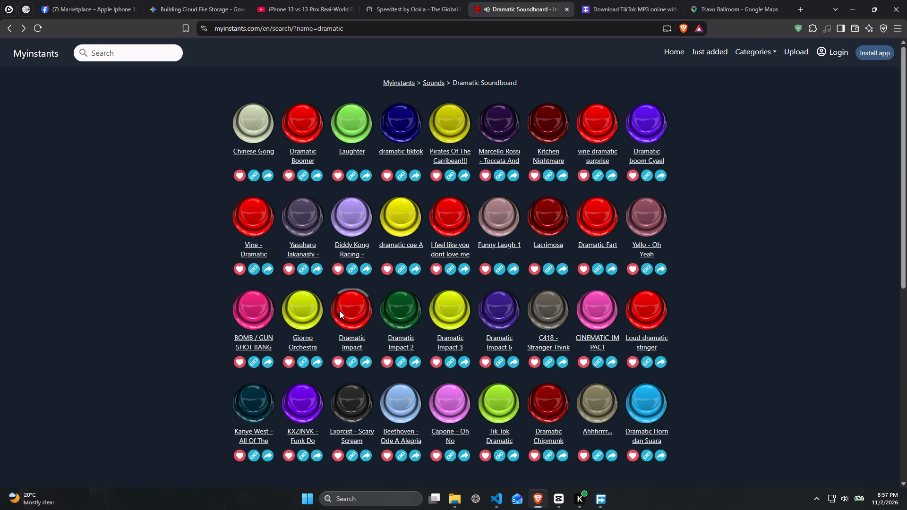
click(394, 307)
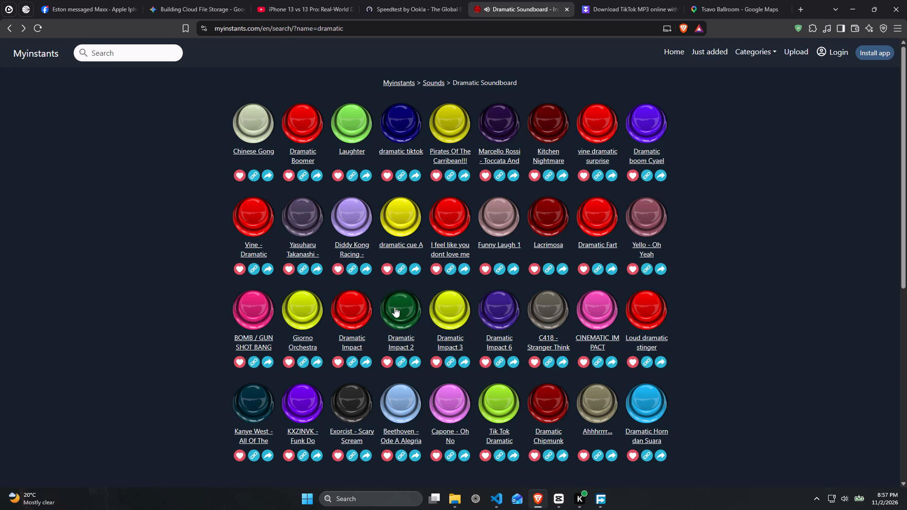
click(450, 302)
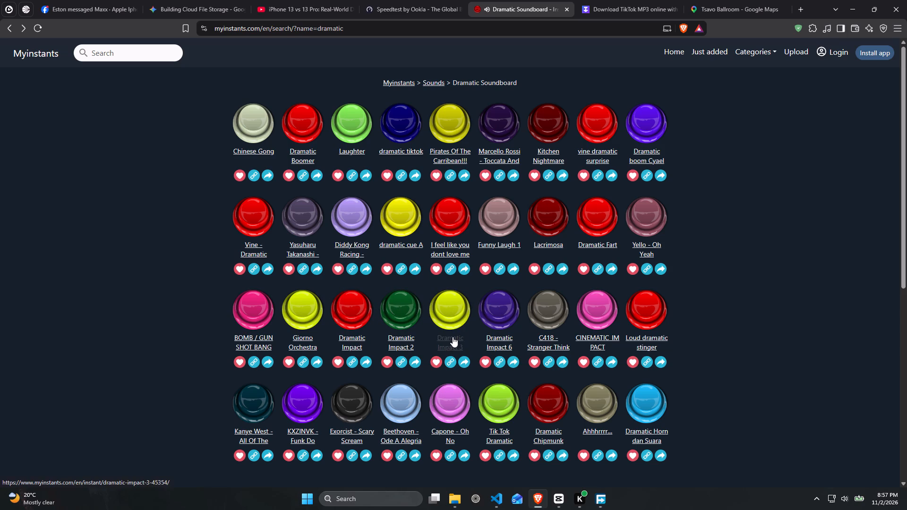
click(496, 319)
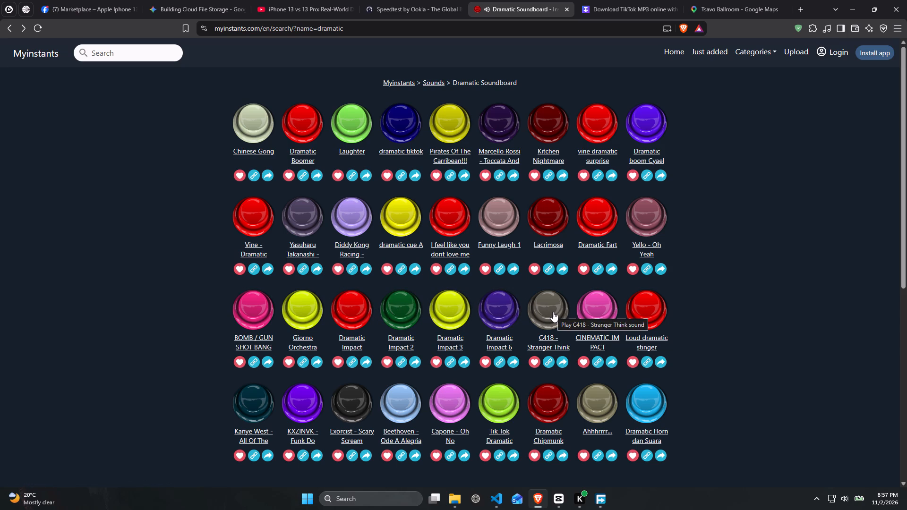
click(553, 312)
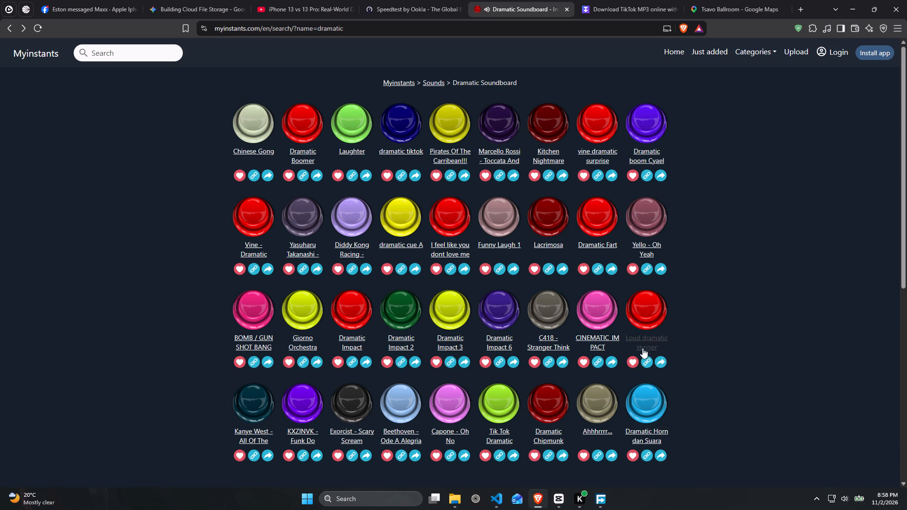
Audition the Dramatic Horn dan Suara and Ahhhrrrr... sounds, and download the Dramatic Horn MP3 to the Downloads folder.
click(652, 394)
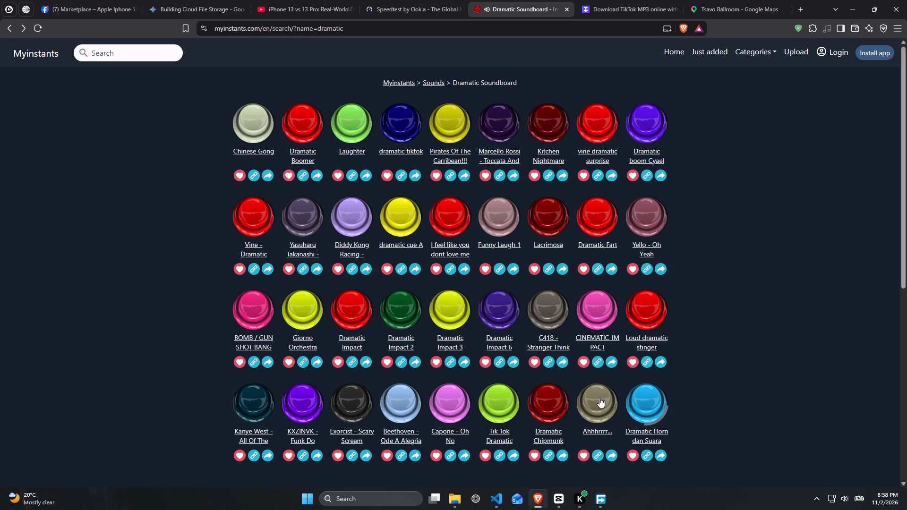
click(599, 398)
click(643, 406)
click(647, 434)
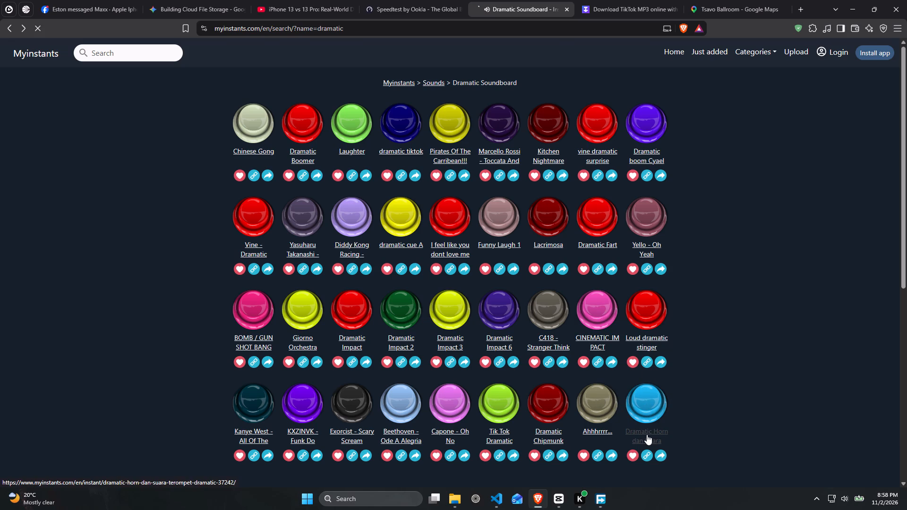
click(466, 389)
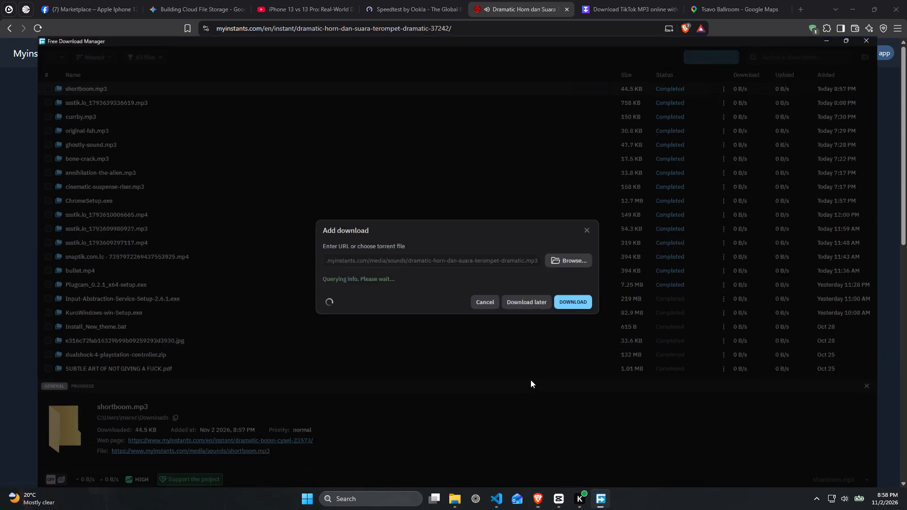
click(559, 298)
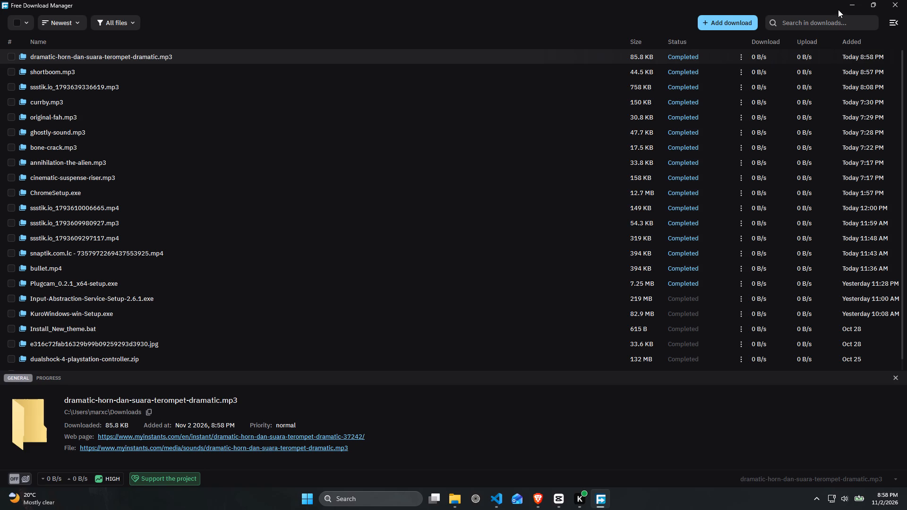
click(845, 4)
Return to the dramatic results and audition the KXZINVK, Exorcist scream, Beethoven, Kanye West, Capone - Oh No and Tik Tok Dramatic sounds.
click(384, 302)
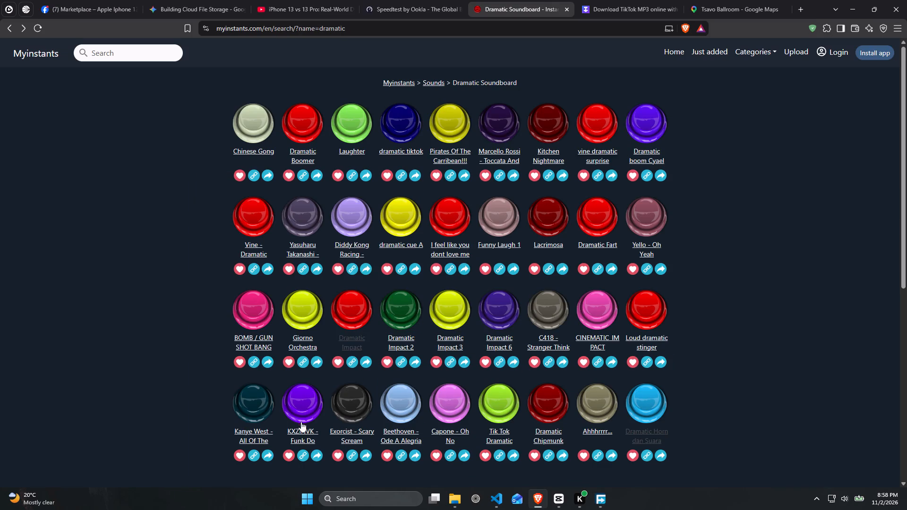
click(301, 422)
click(347, 401)
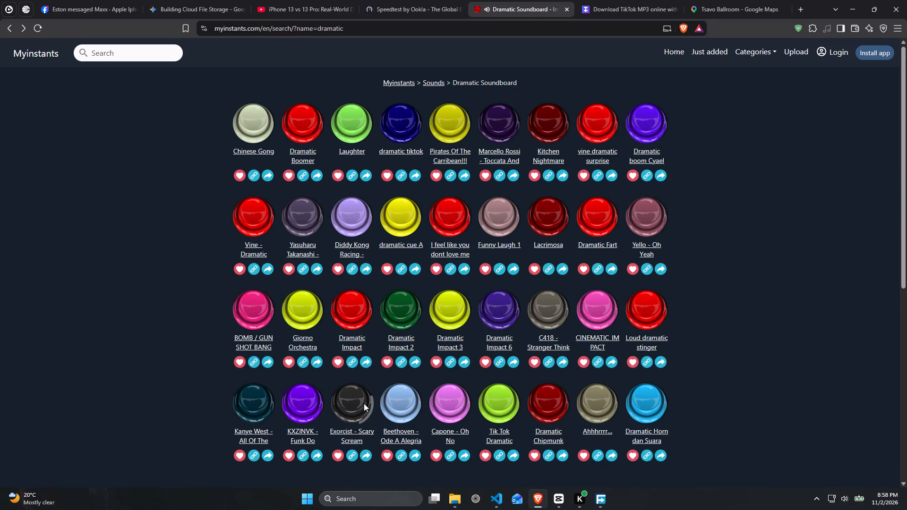
click(398, 409)
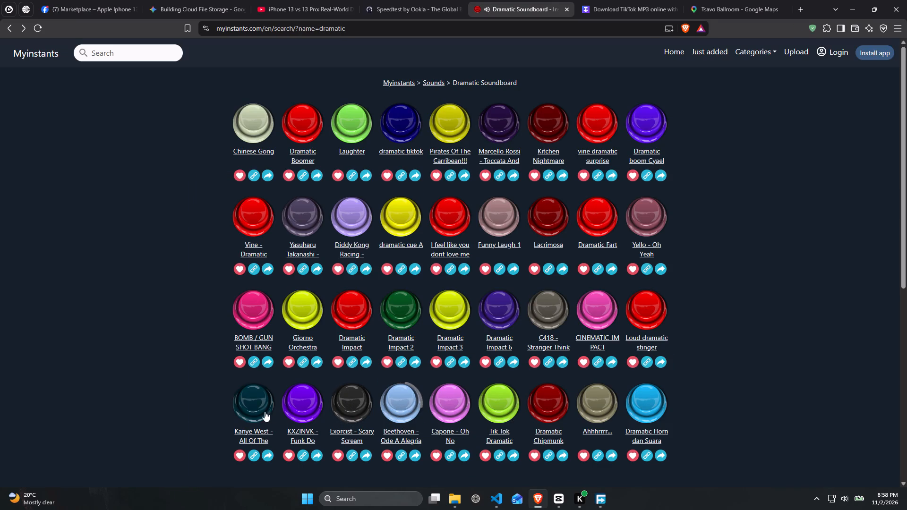
click(250, 410)
click(442, 408)
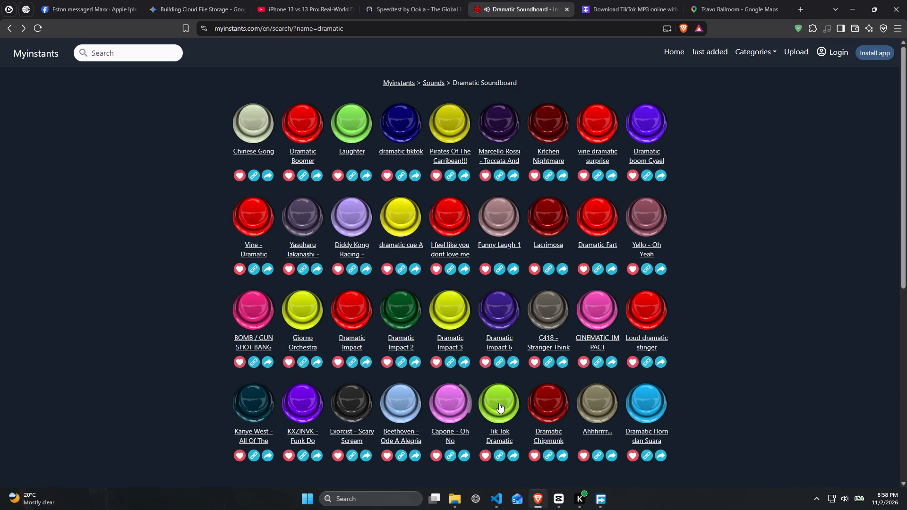
scroll(502, 402, down, 1)
click(496, 367)
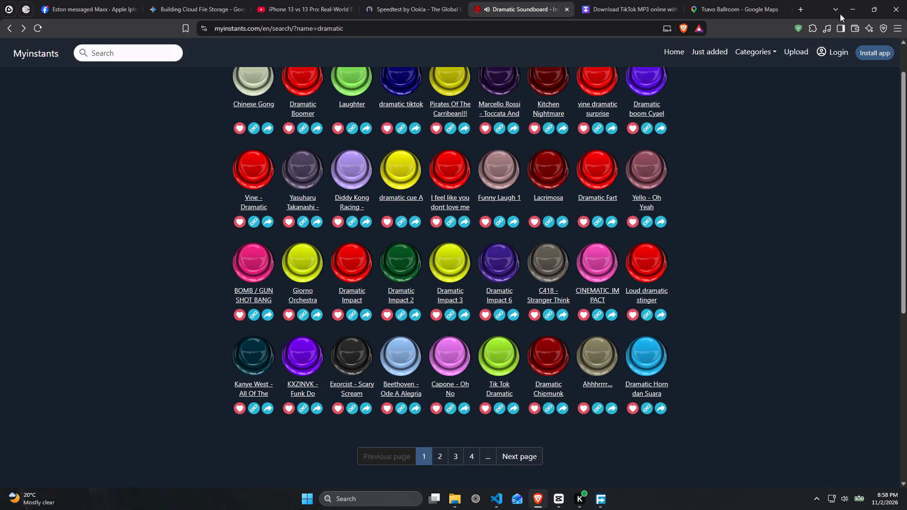
Audition the Giorno Orchestra and Vine - Dramatic sounds in Brave, and go back to the CapCut project.
click(856, 6)
click(533, 493)
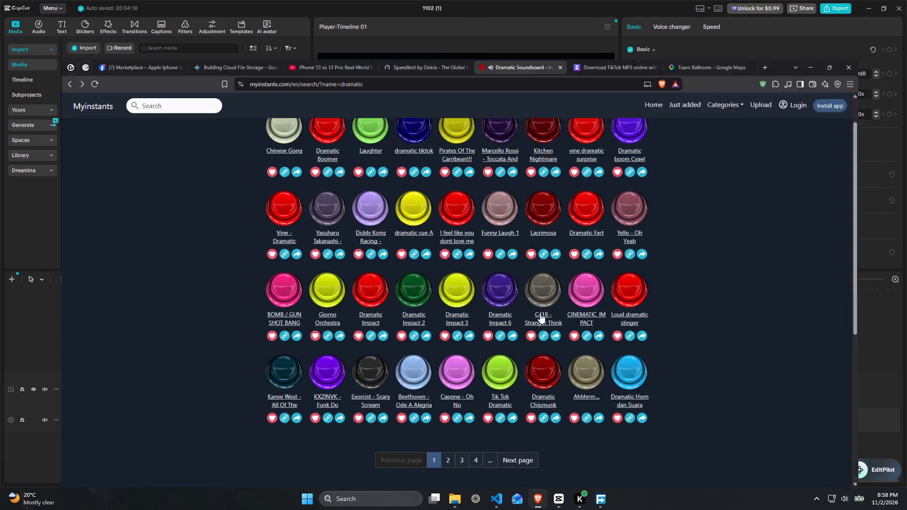
click(510, 8)
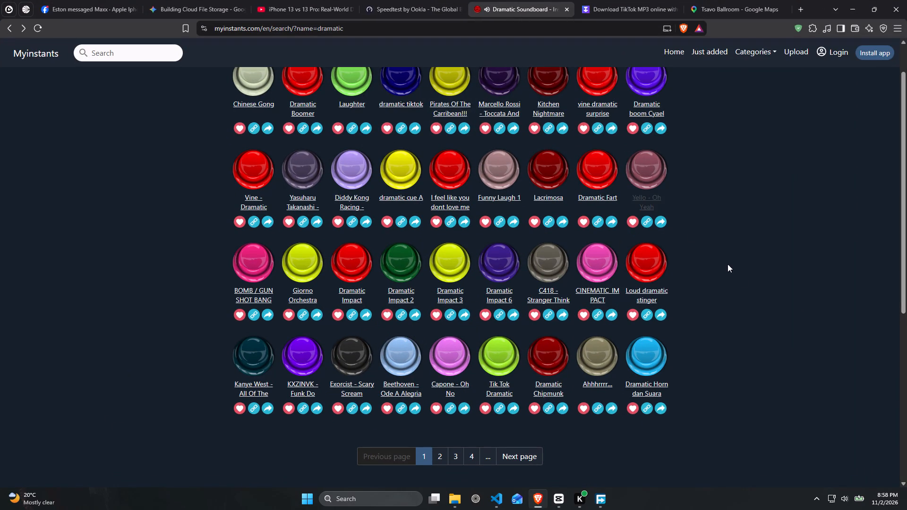
click(741, 277)
click(316, 260)
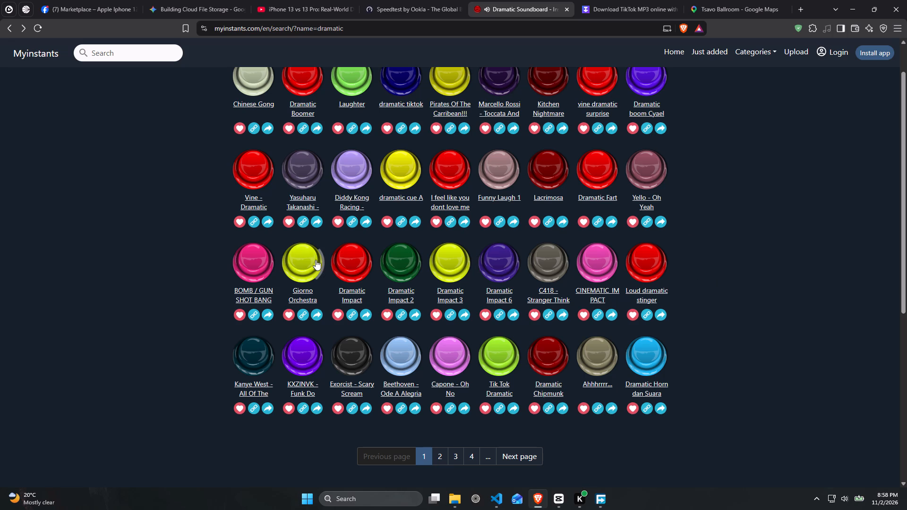
click(250, 161)
scroll(269, 212, up, 1)
click(854, 1)
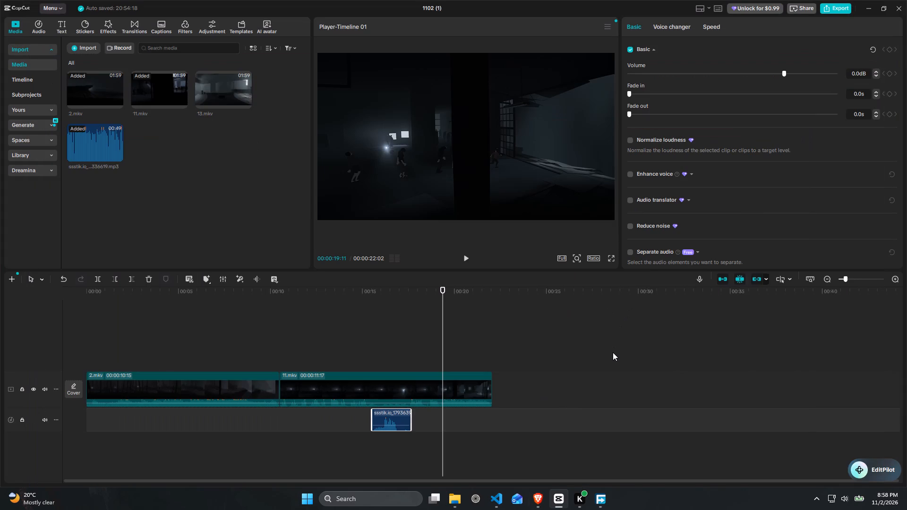
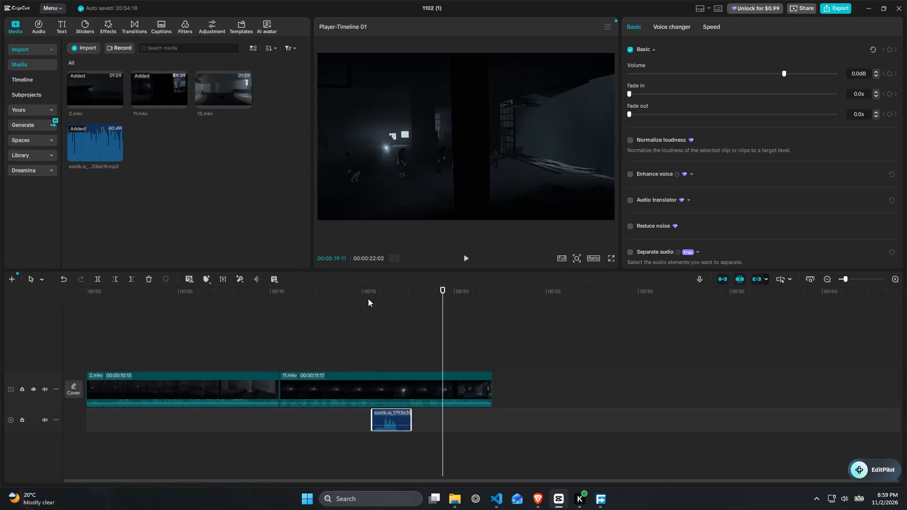
Play back the timeline from before the existing audio clip to about the 20-second mark.
click(348, 289)
drag(320, 295, 227, 298)
key(space)
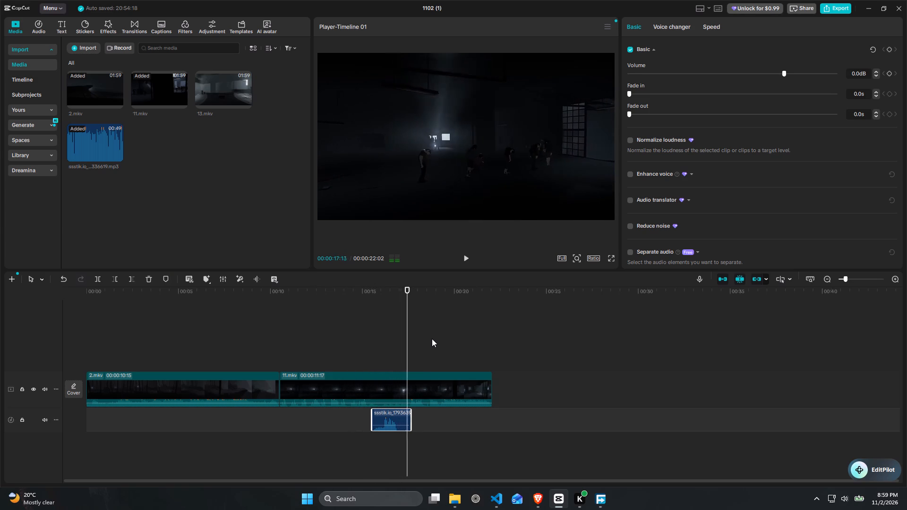
key(space)
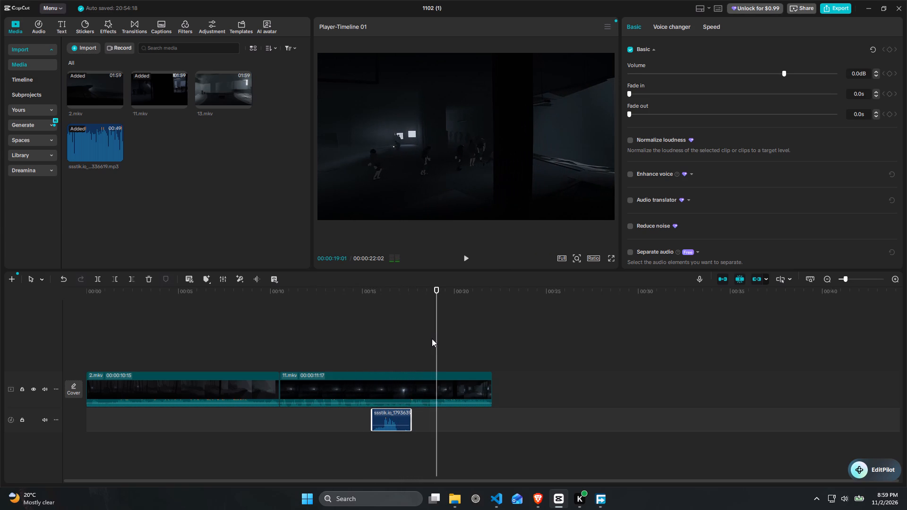
key(space)
key(space)
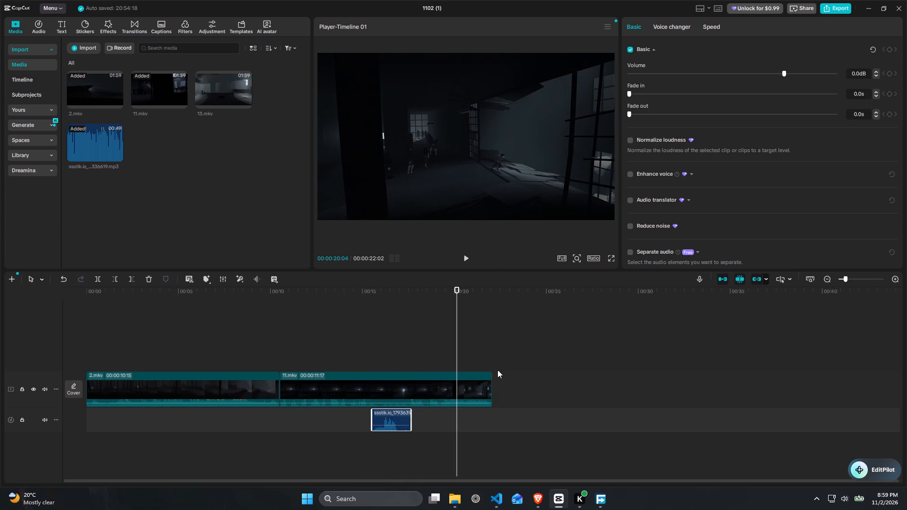
Refresh the Downloads folder in File Explorer and import the shortboom MP3 into the CapCut project's media.
click(453, 495)
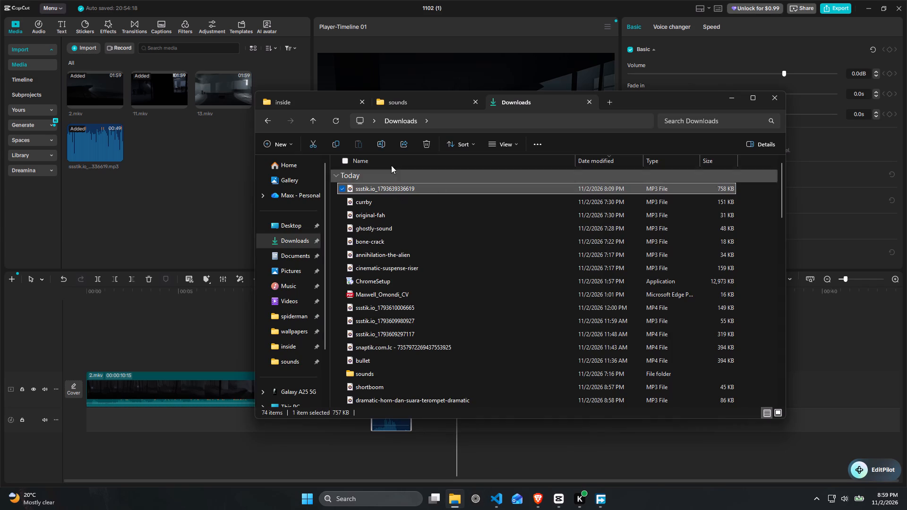
click(508, 102)
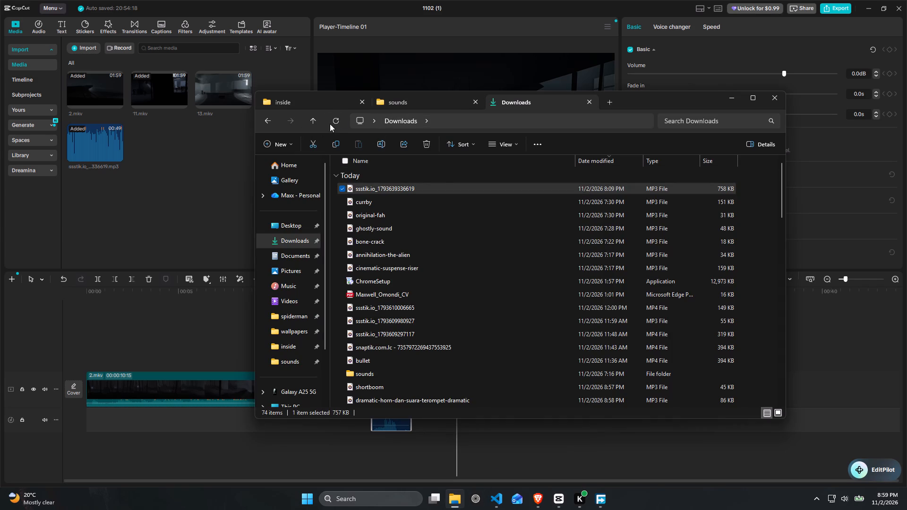
click(340, 117)
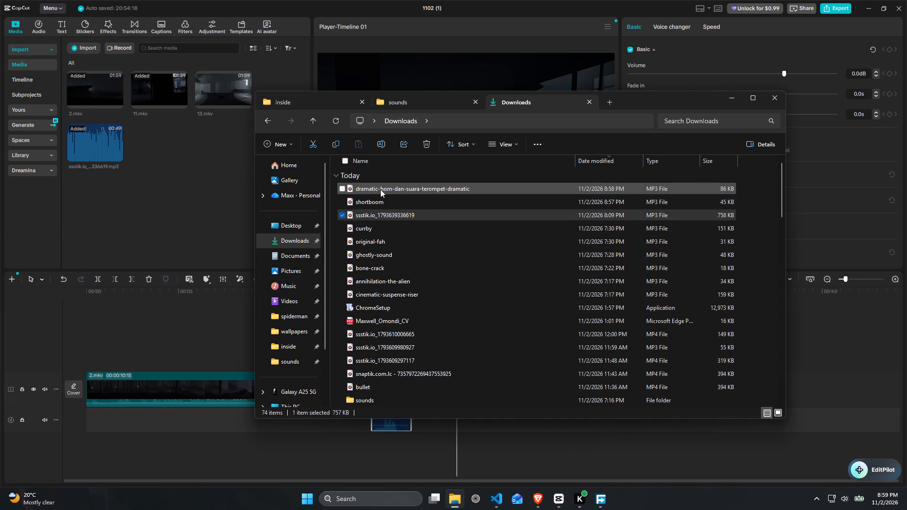
drag(367, 203, 200, 206)
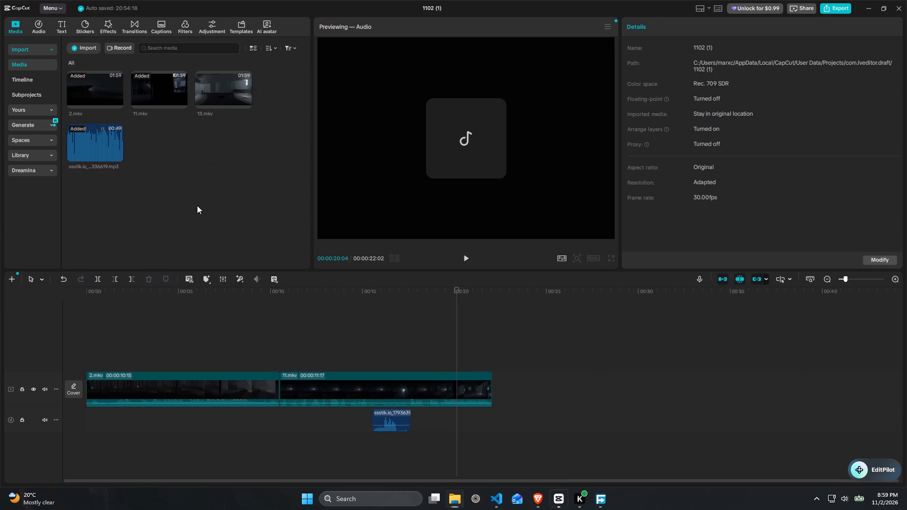
Place shortboom.mp3 on the same audio track as the ssstik.io clip, directly after that clip's end, under 11.mkv.
drag(158, 141, 423, 426)
drag(435, 421, 420, 442)
click(391, 293)
key(space)
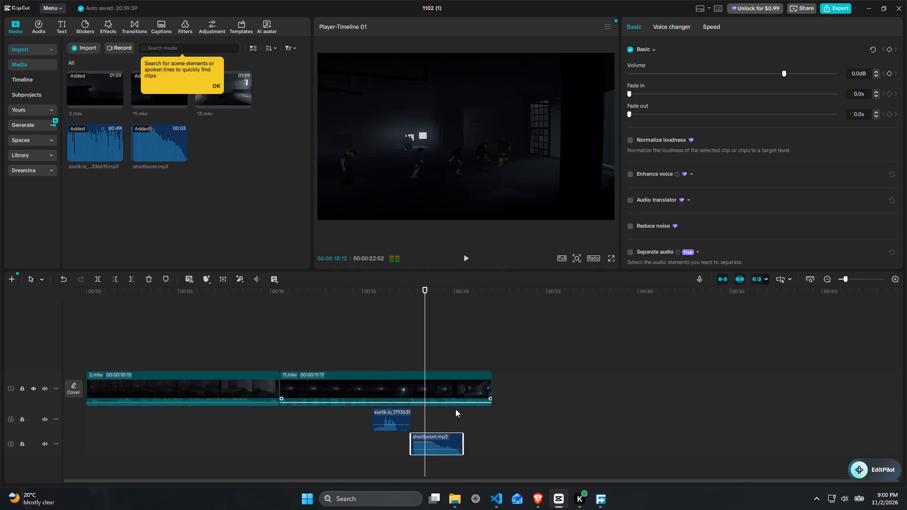
drag(446, 441, 446, 417)
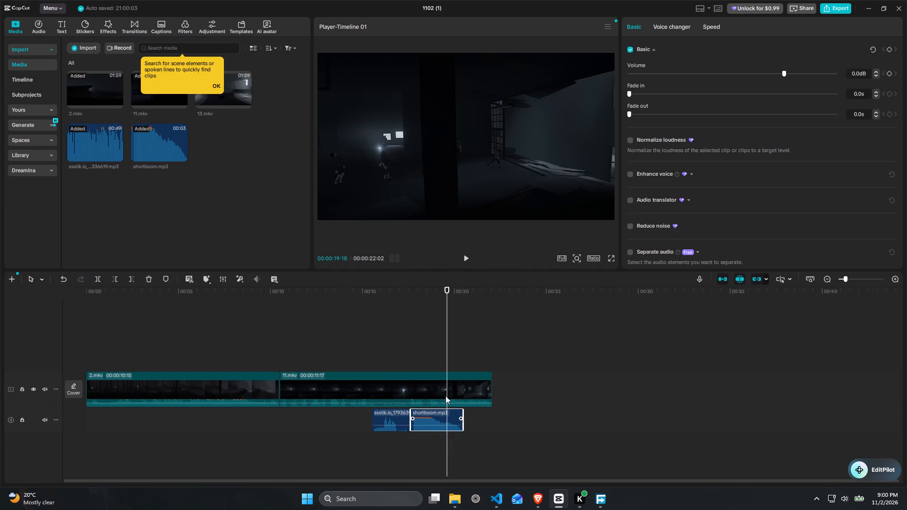
Play back the transition from the ssstik.io clip into shortboom.mp3 to check the sound against the footage.
click(399, 289)
key(space)
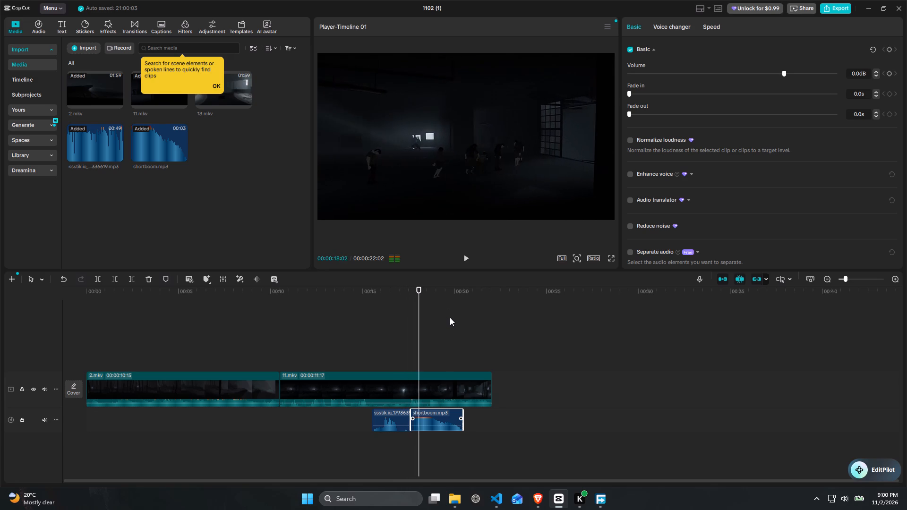
key(space)
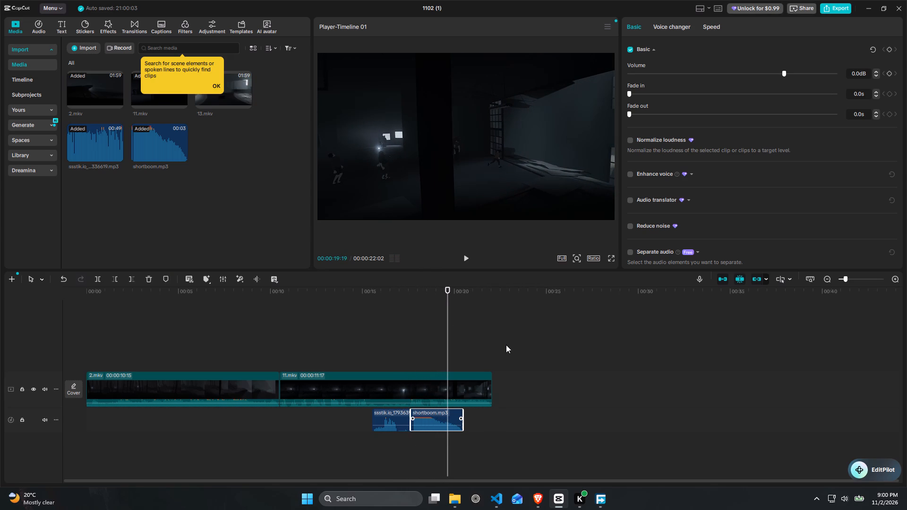
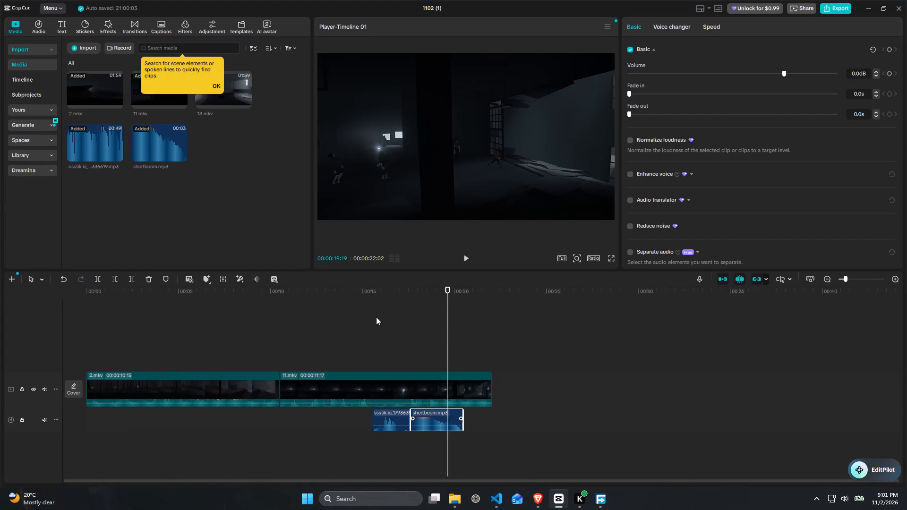
Play back the timeline from just before the ssstik.io clip through shortboom.mp3 to the end of 11.mkv.
drag(362, 297, 357, 293)
key(space)
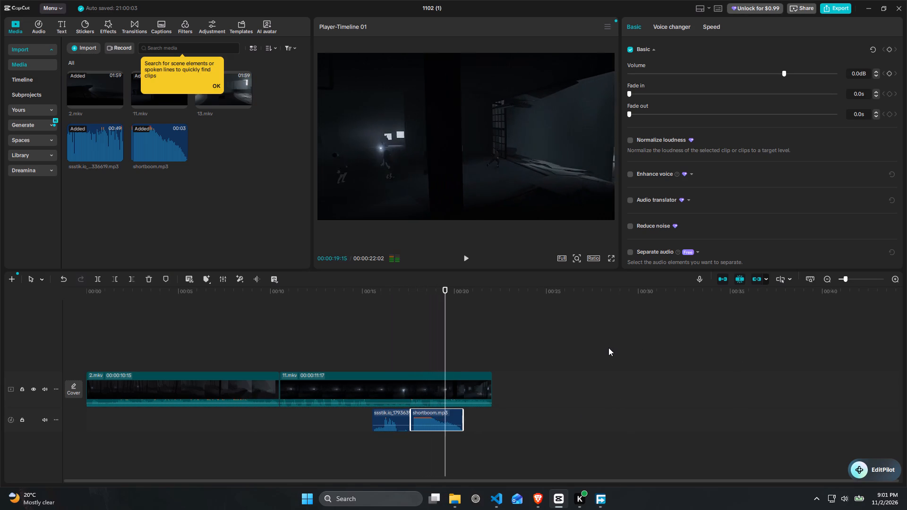
key(space)
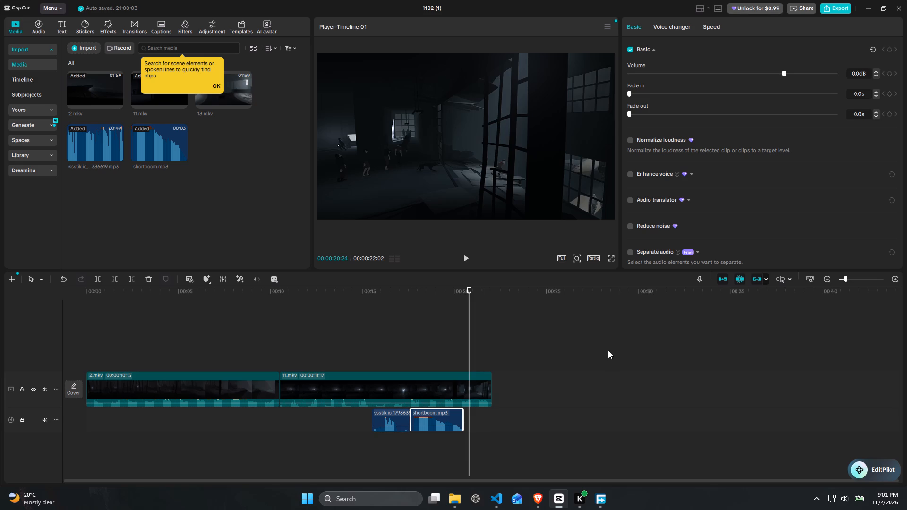
key(space)
key(space)
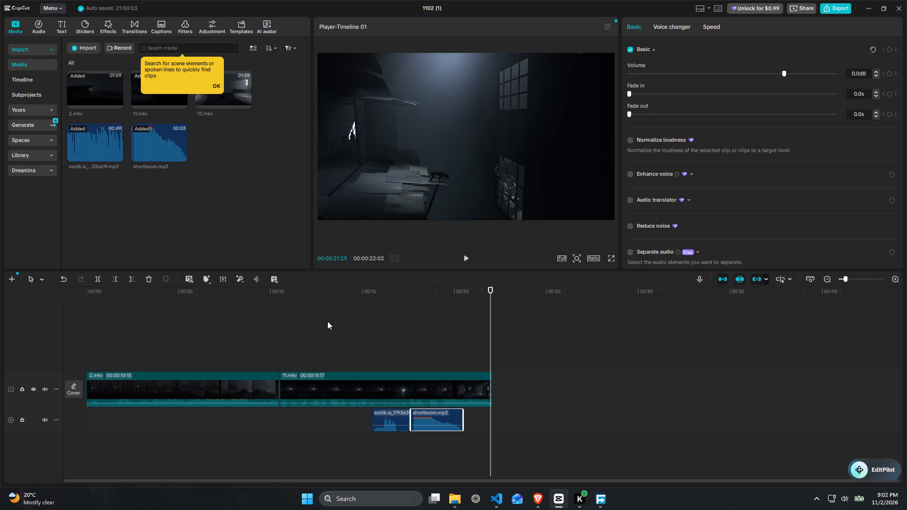
key(space)
Play back the first few seconds of 2.mkv from the start of the timeline.
key(space)
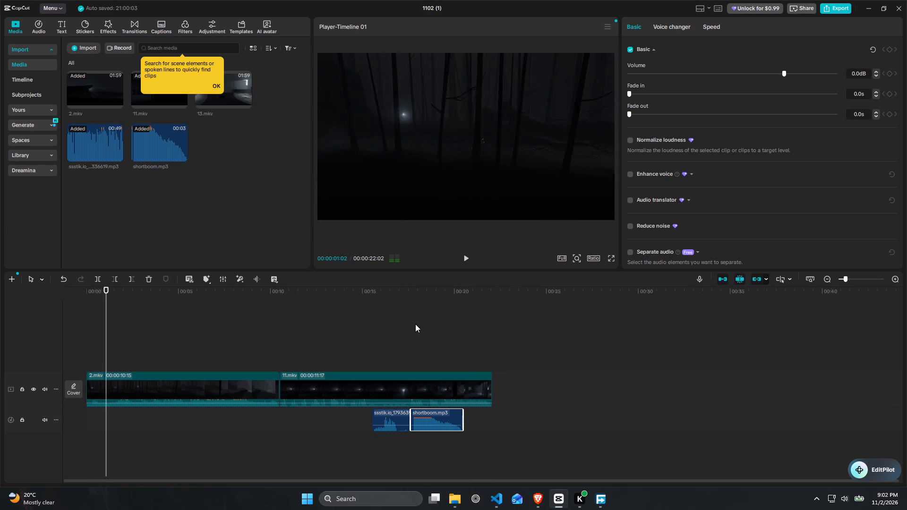
key(space)
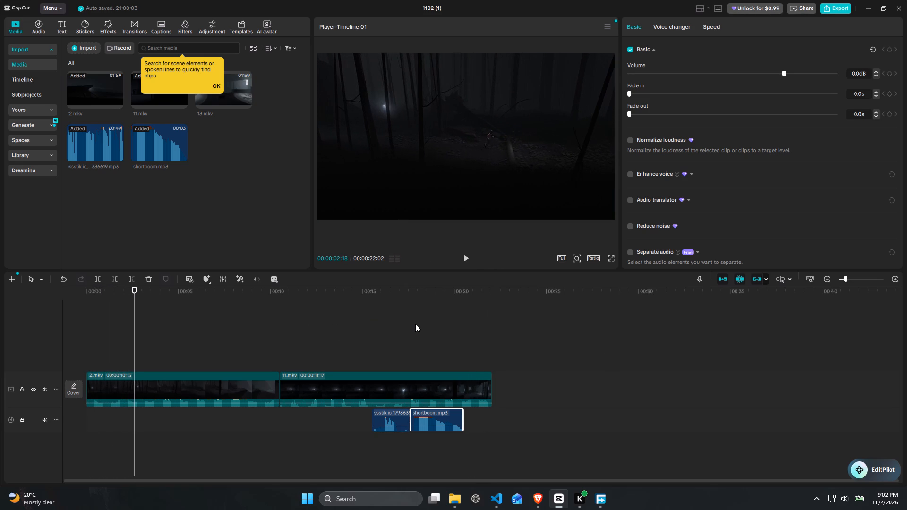
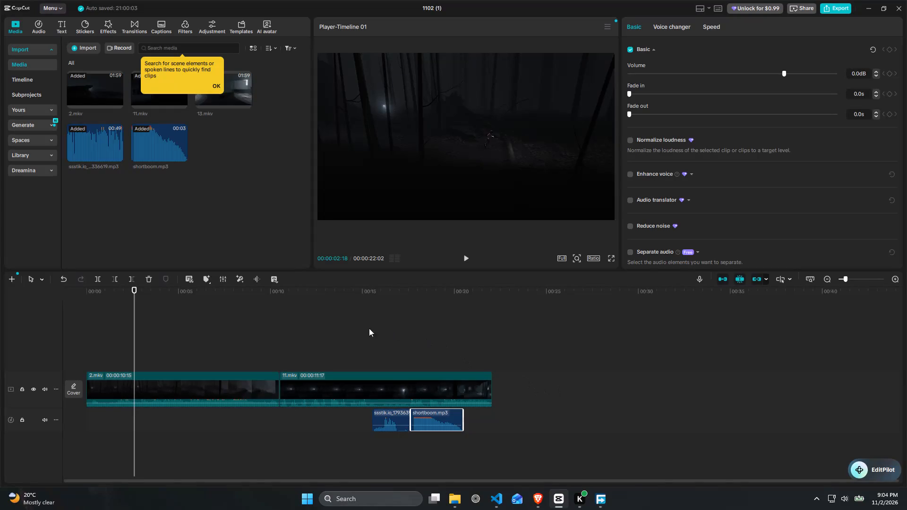
Play back the timeline from the last part of 2.mkv to the end of 11.mkv.
click(247, 297)
key(space)
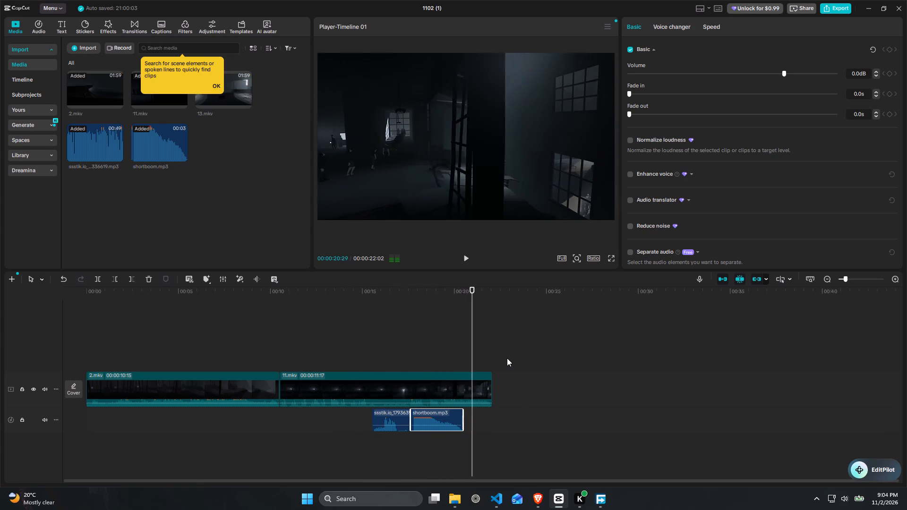
key(space)
key(space)
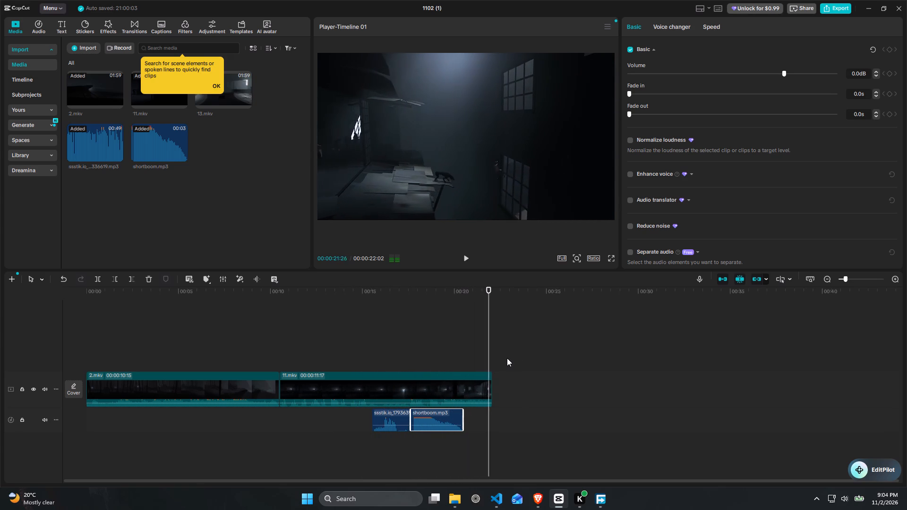
key(space)
key(space)
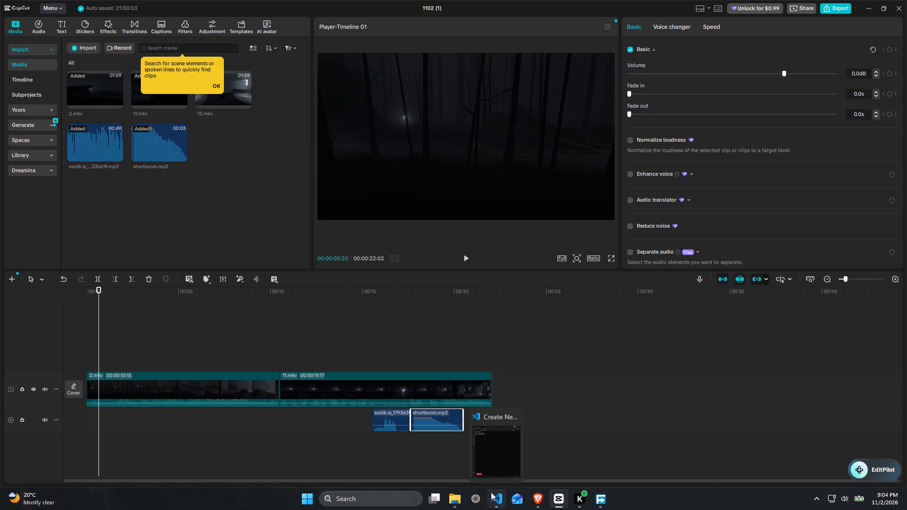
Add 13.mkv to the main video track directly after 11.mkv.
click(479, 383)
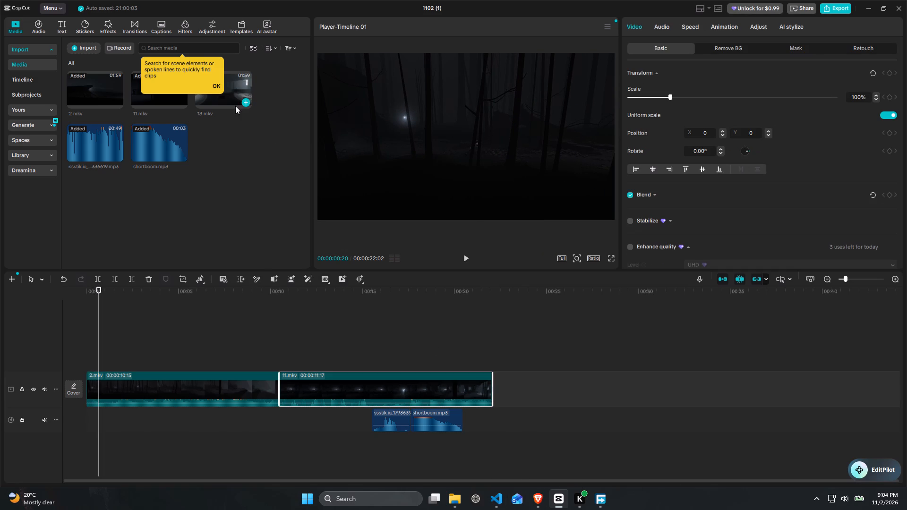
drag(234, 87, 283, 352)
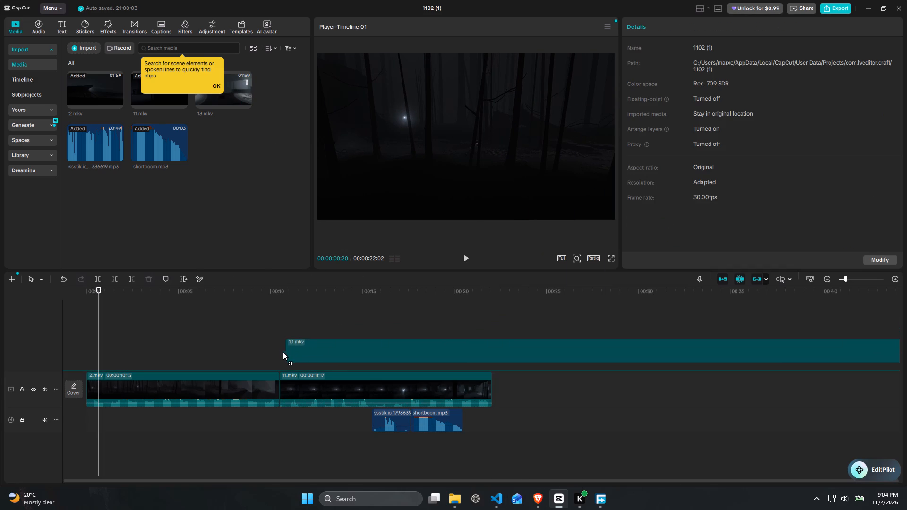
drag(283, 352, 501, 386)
Skim through the footage of 13.mkv on the timeline, including its middle and closing sections.
scroll(501, 337, left, 2)
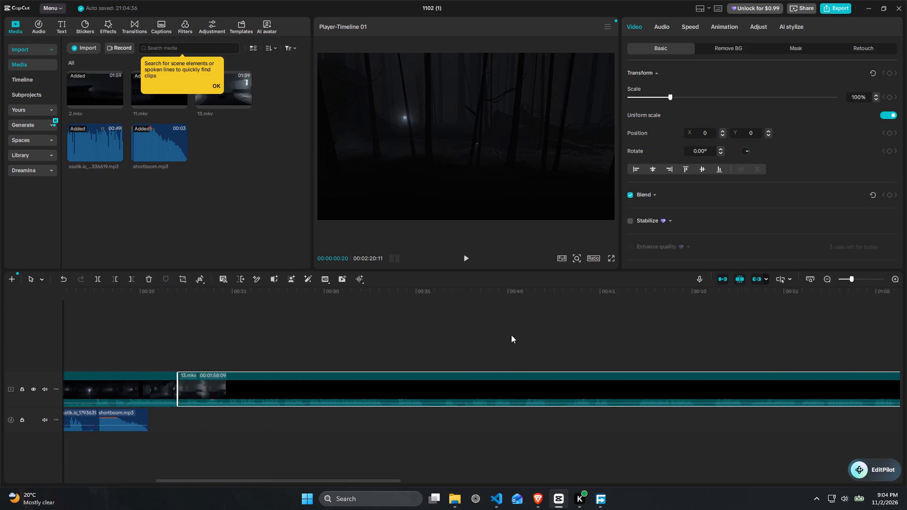
scroll(511, 335, left, 2)
click(397, 290)
key(space)
scroll(562, 297, left, 2)
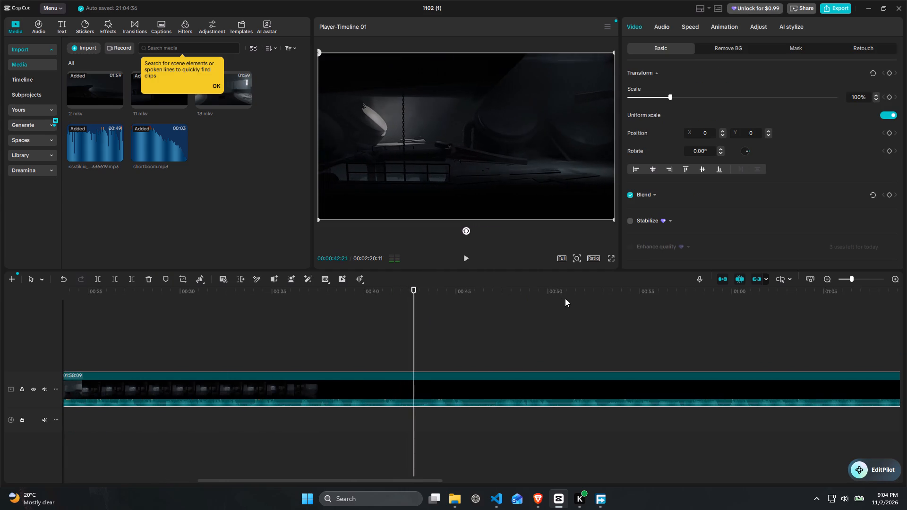
drag(512, 295, 646, 299)
drag(722, 303, 729, 302)
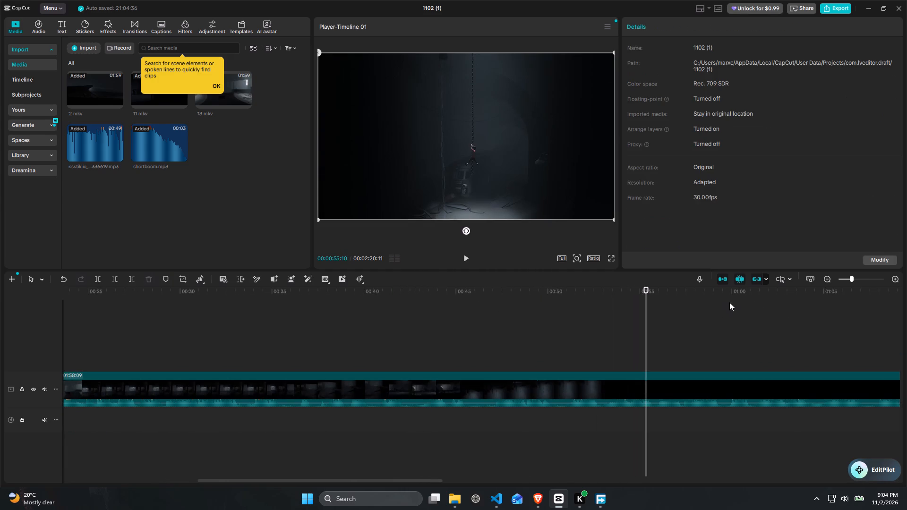
drag(729, 302, 791, 303)
scroll(788, 302, left, 5)
scroll(710, 305, left, 2)
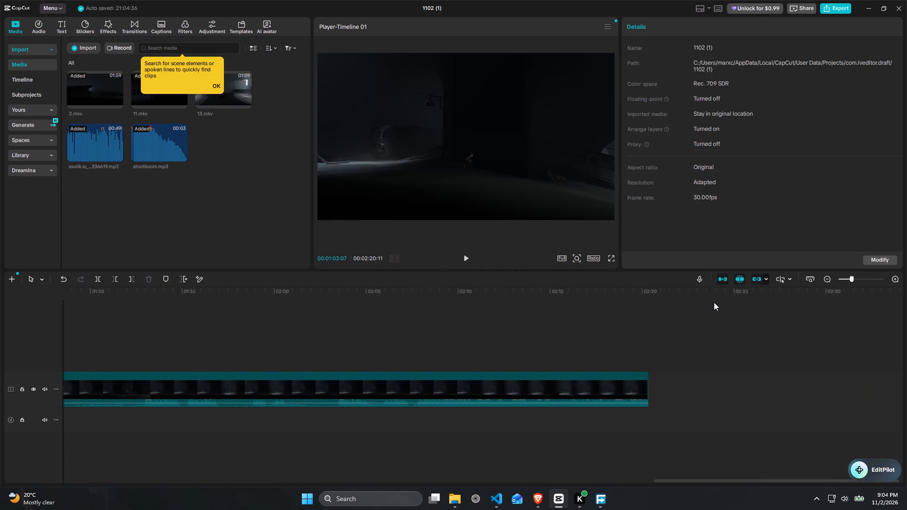
scroll(714, 302, left, 1)
click(471, 294)
key(space)
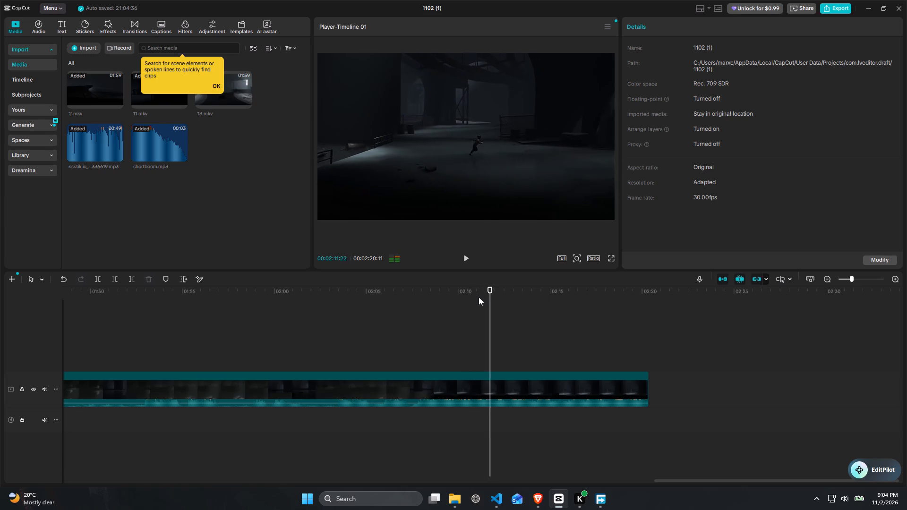
drag(371, 290, 290, 296)
drag(285, 296, 180, 301)
Play back the opening of 13.mkv from its cut with 11.mkv.
scroll(236, 300, right, 4)
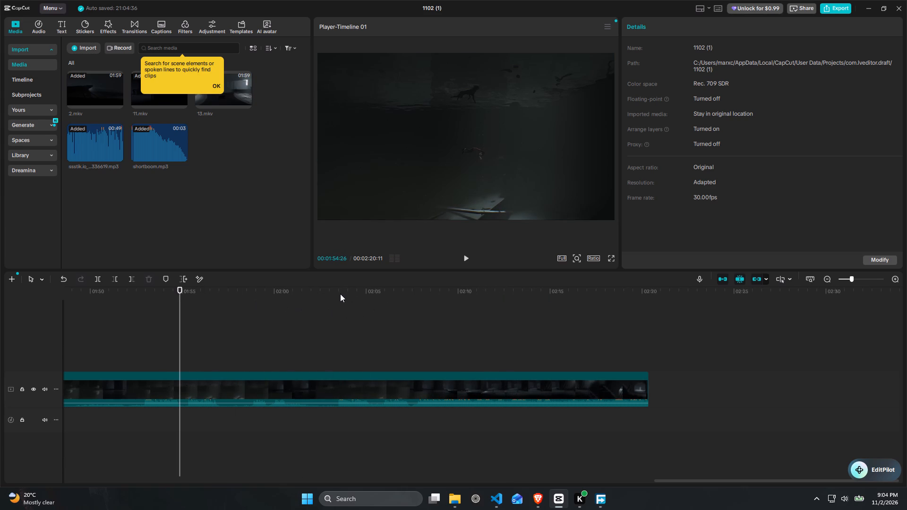
scroll(340, 294, right, 7)
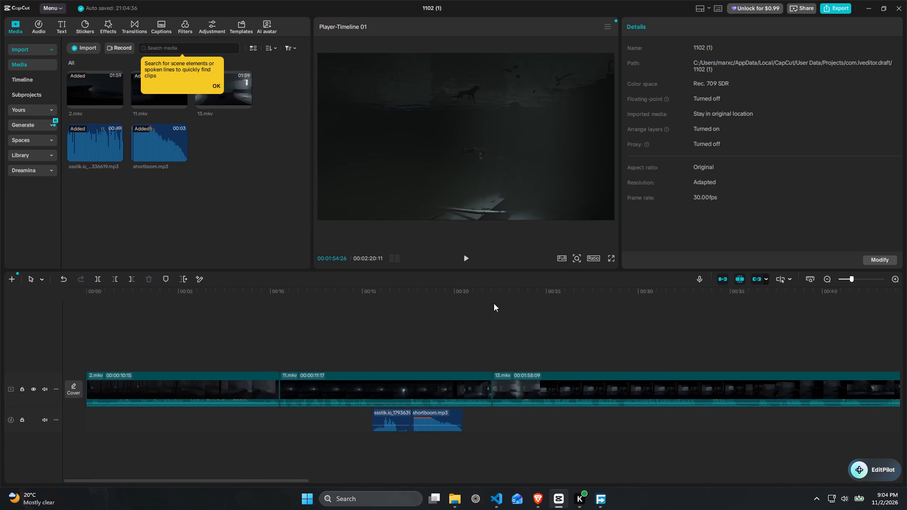
click(494, 303)
key(space)
key(space)
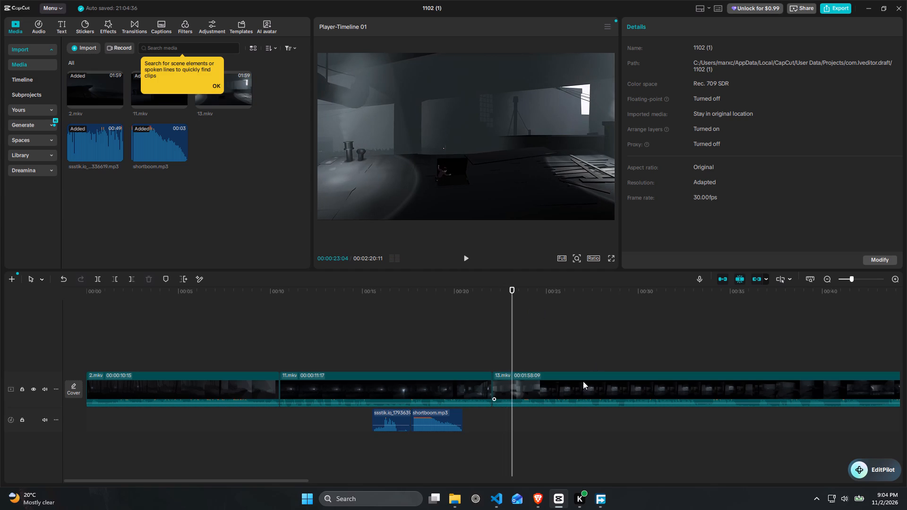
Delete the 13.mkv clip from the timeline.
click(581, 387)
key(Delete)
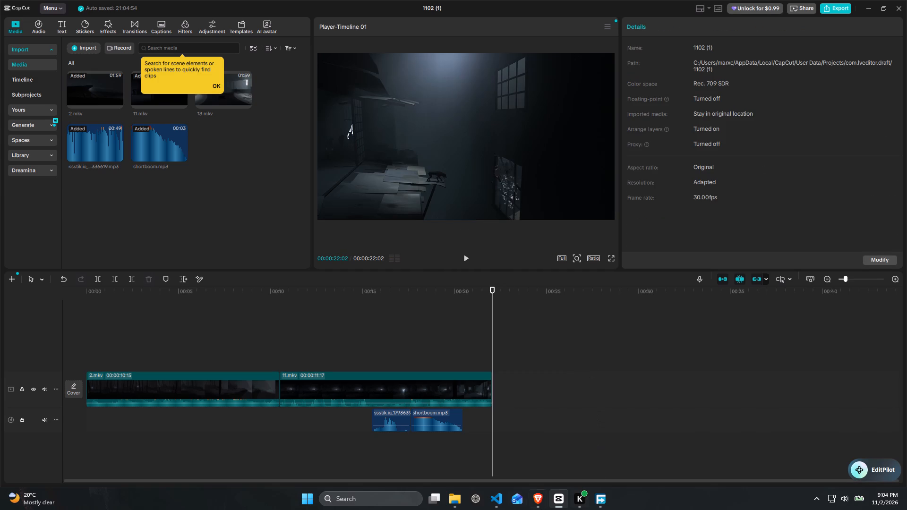
Import video 12 from the inside folder in File Explorer into the CapCut project media.
click(449, 498)
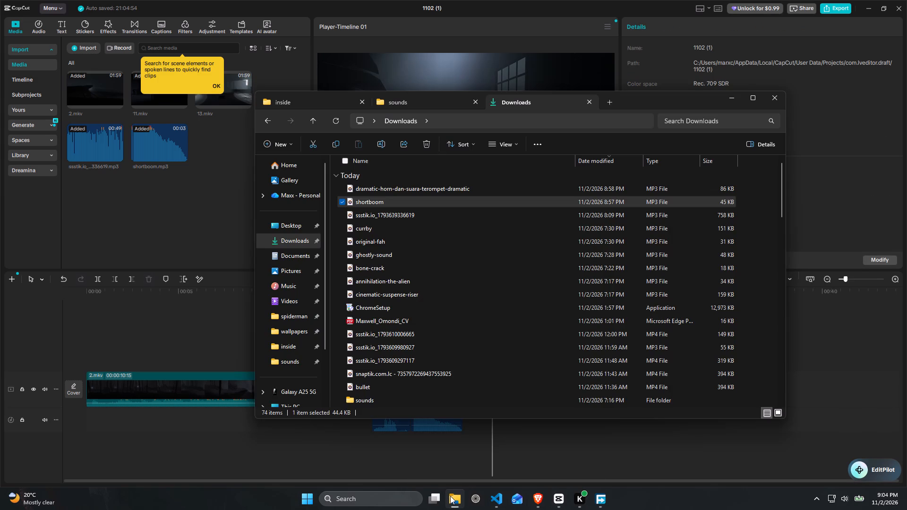
click(327, 103)
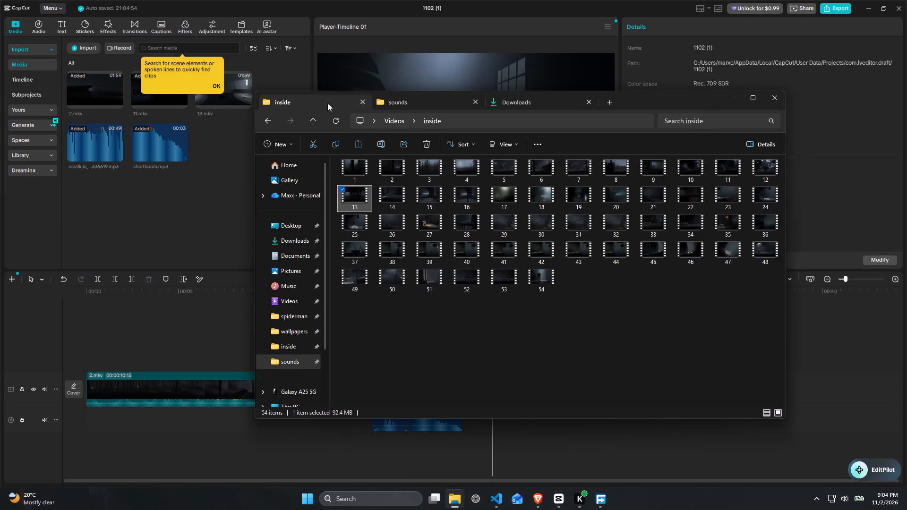
drag(767, 171, 672, 168)
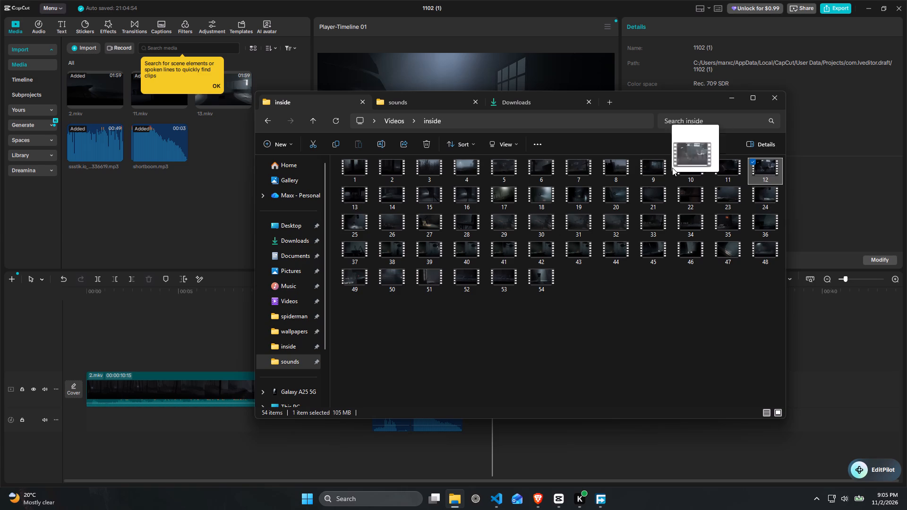
drag(672, 168, 183, 210)
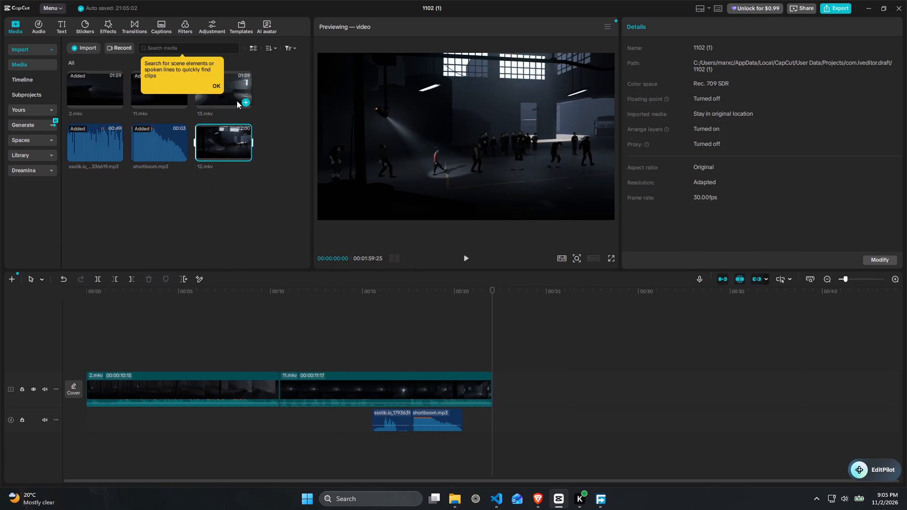
Remove 13.mkv from the project's imported media.
click(237, 101)
key(Delete)
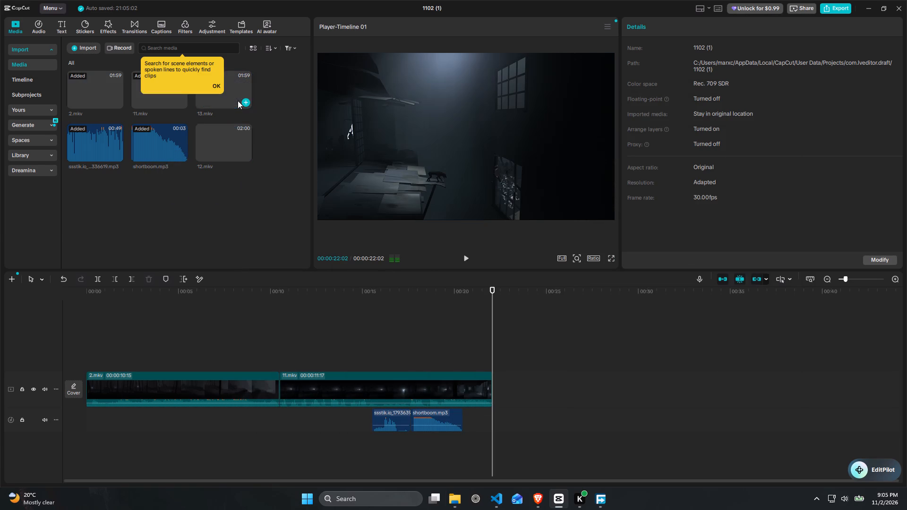
Add 12.mkv to the main video track directly after 11.mkv.
click(163, 144)
drag(163, 143, 193, 151)
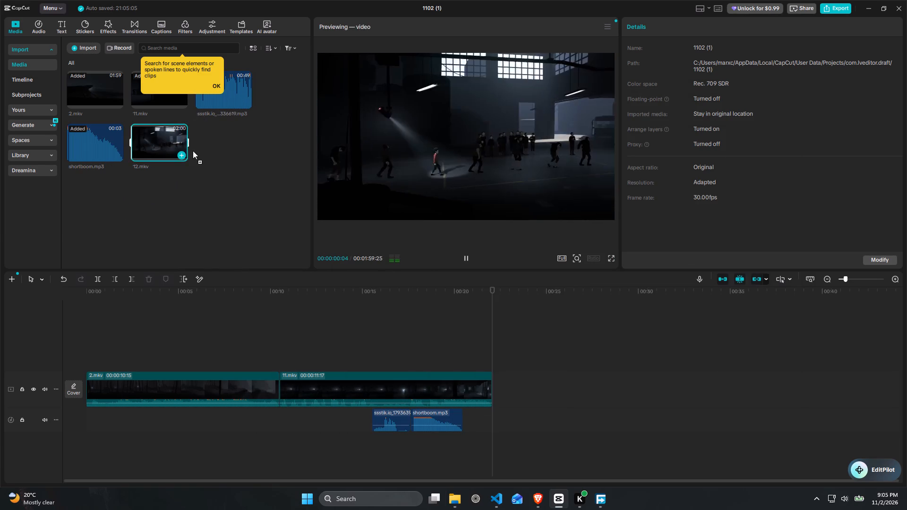
drag(193, 151, 503, 400)
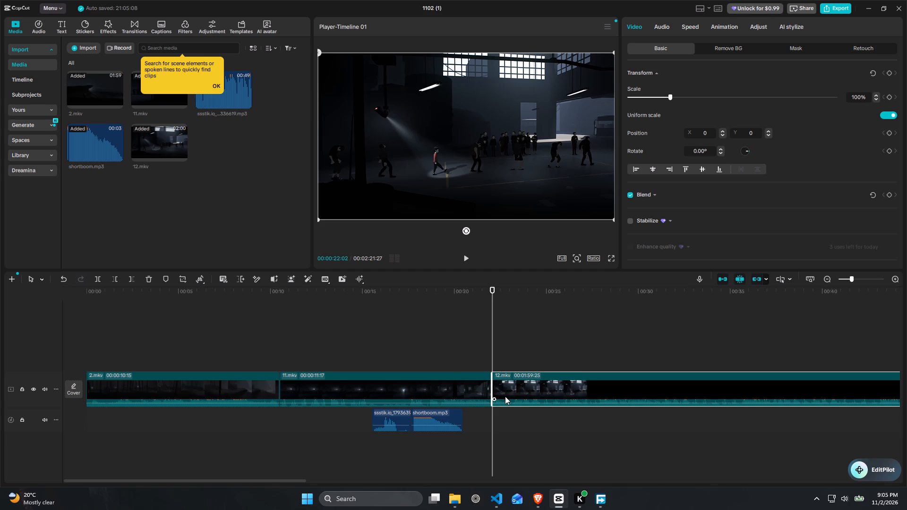
Skim through 12.mkv on the timeline to examine its scenes up to the dark searchlight section around 1:52.
scroll(506, 396, left, 1)
key(space)
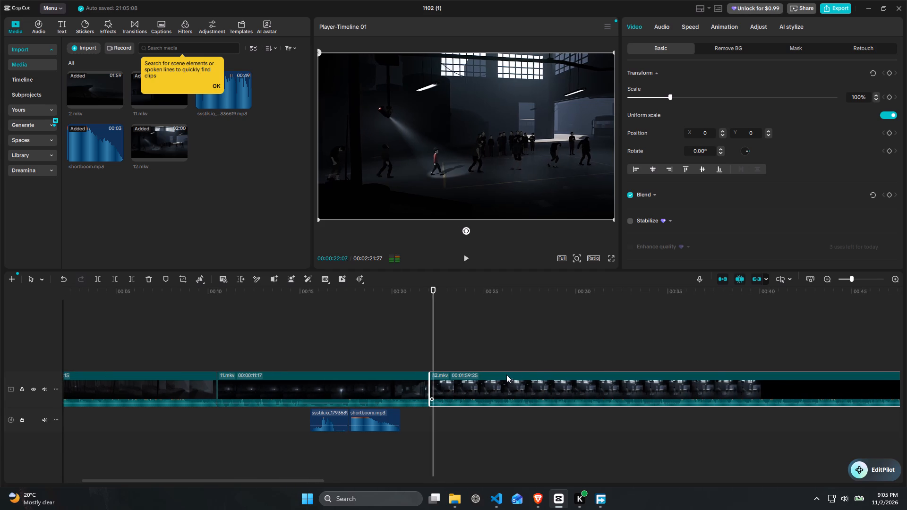
scroll(557, 377, left, 5)
drag(611, 293, 709, 288)
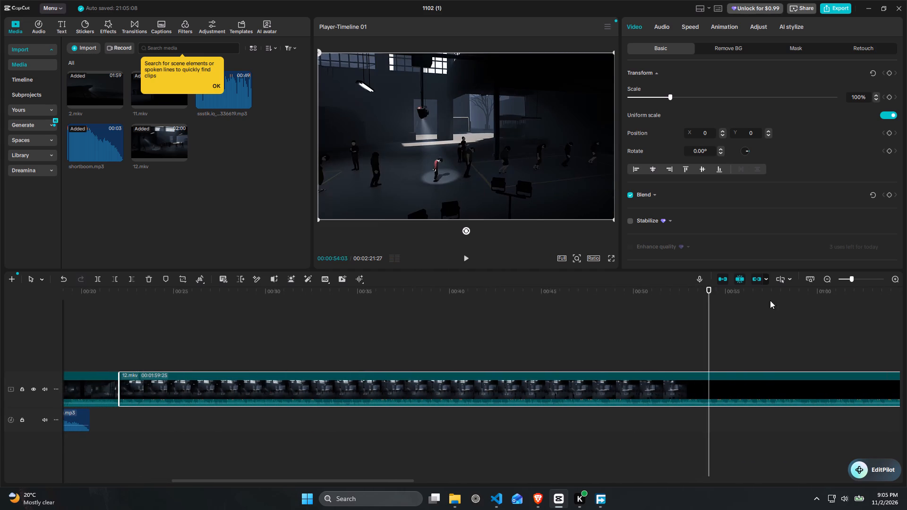
scroll(767, 300, left, 3)
scroll(648, 290, left, 6)
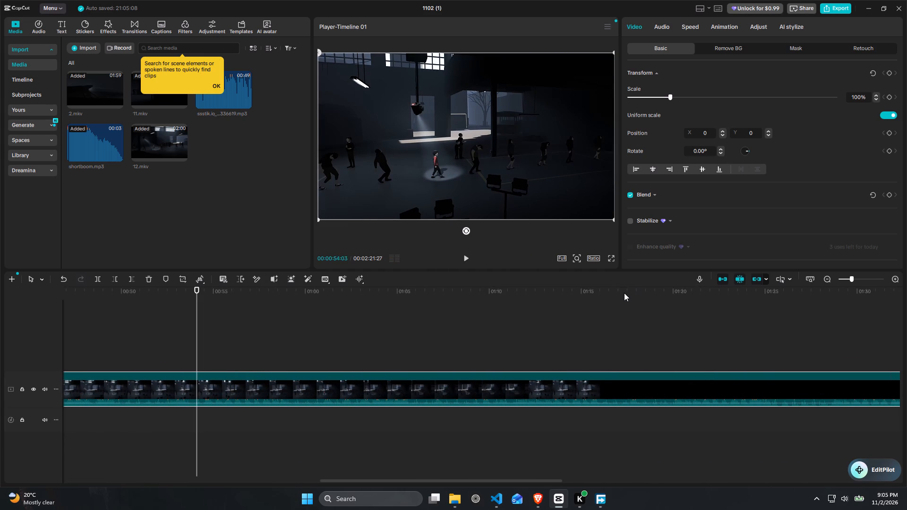
scroll(624, 293, left, 3)
drag(669, 294, 705, 294)
drag(763, 290, 787, 290)
key(space)
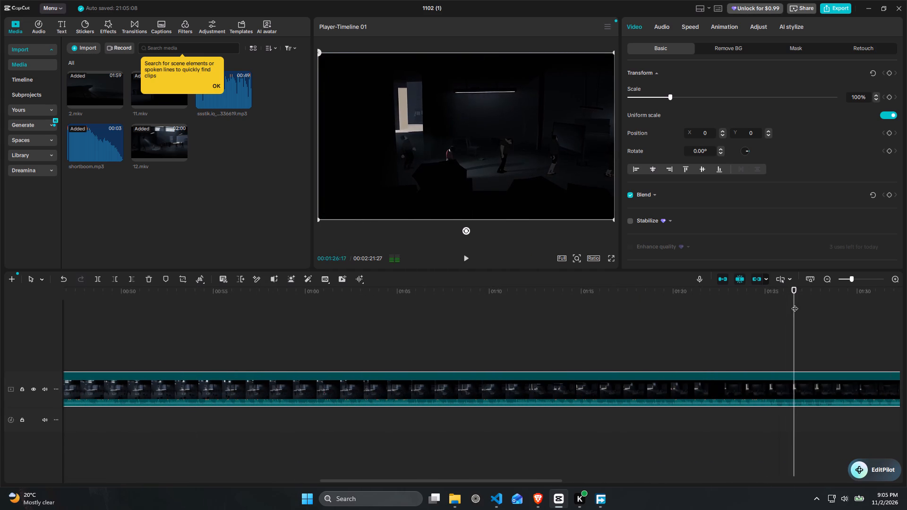
scroll(795, 304, left, 4)
click(531, 299)
key(space)
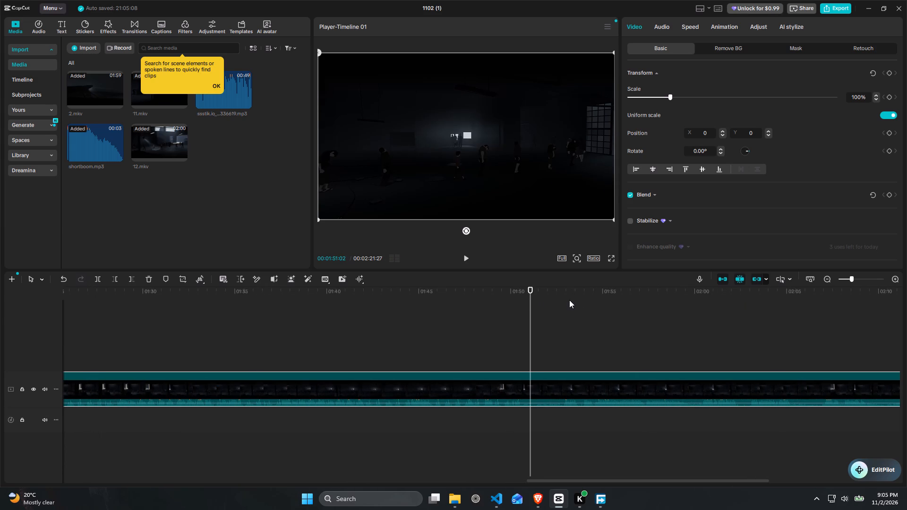
key(space)
key(space)
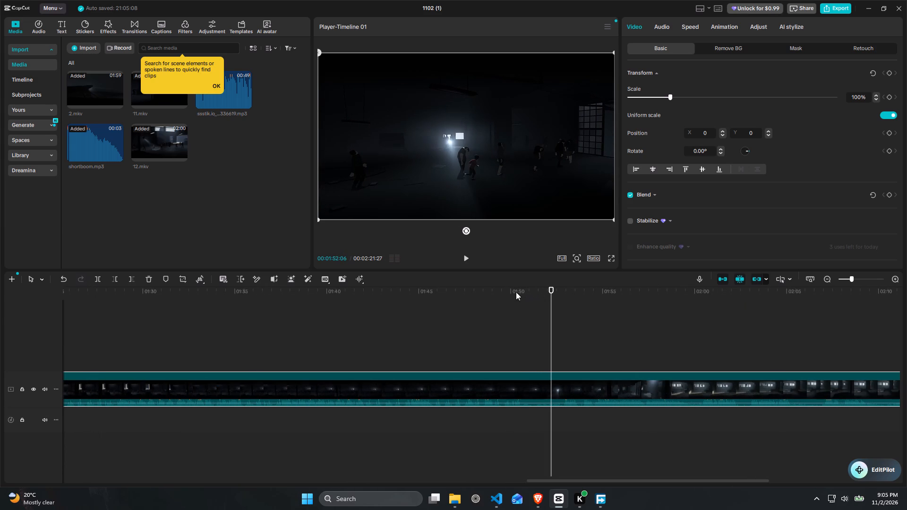
Trim away the part of 12.mkv before 00:01:42:28 on the timeline.
drag(514, 292, 381, 293)
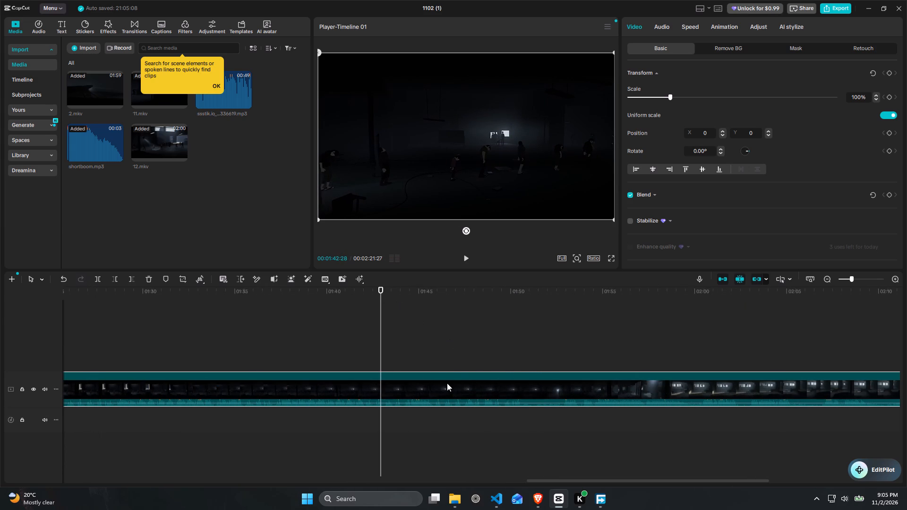
click(447, 383)
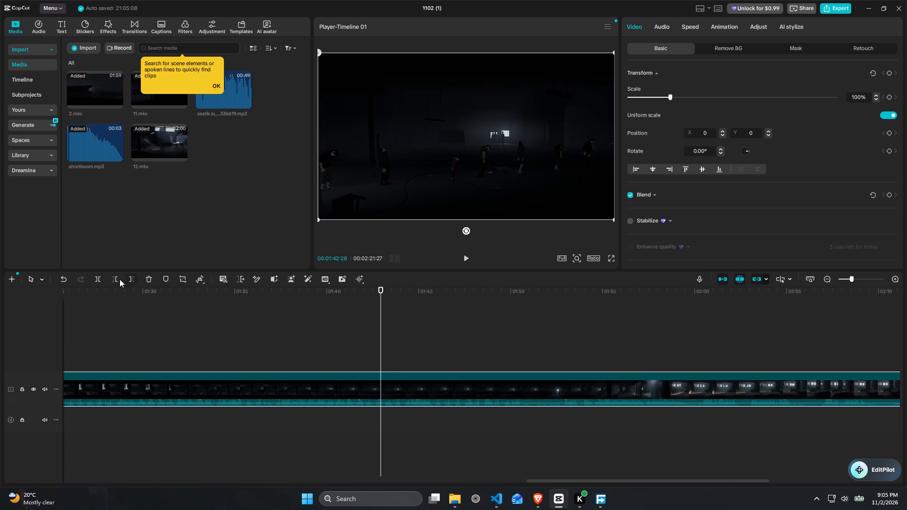
click(113, 279)
Move the trimmed 12.mkv onto a new video track above the main one, starting at about 18 seconds.
scroll(314, 359, right, 5)
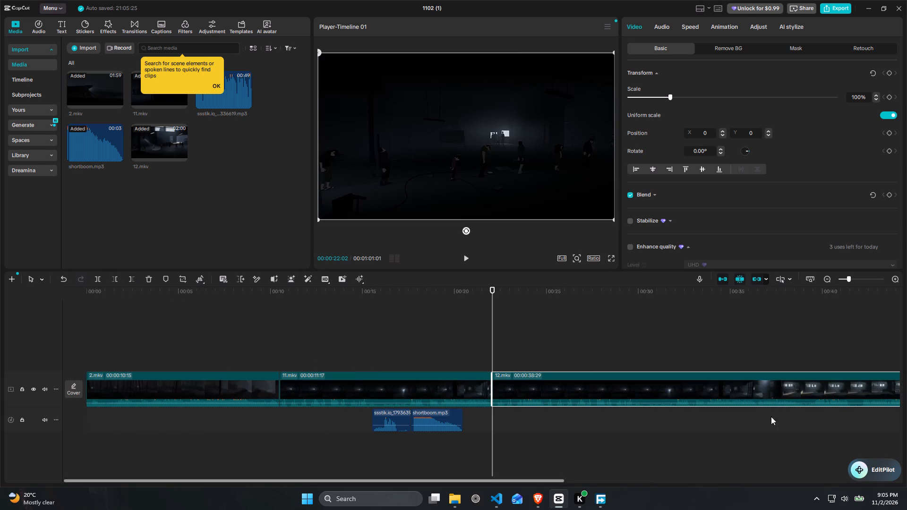
drag(544, 393, 471, 335)
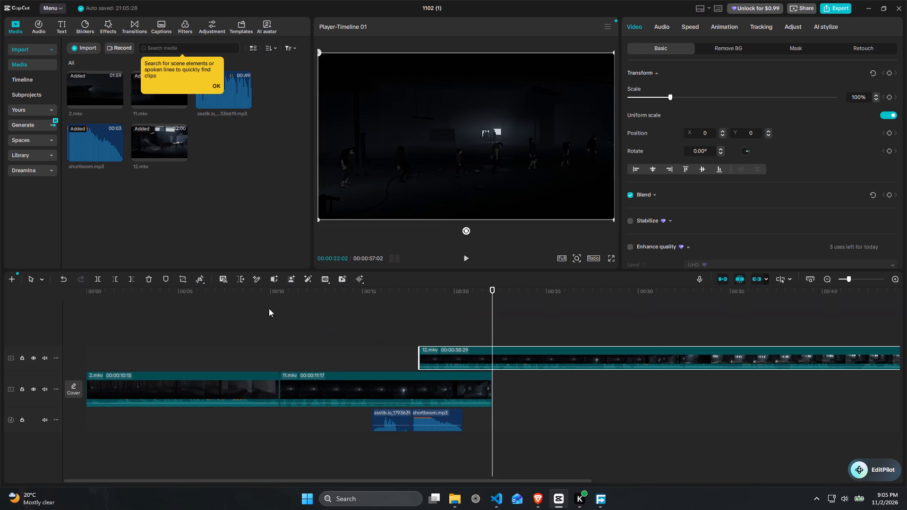
Play back the timeline from about 10 seconds, across the cut between 2.mkv and 11.mkv.
click(268, 299)
key(space)
key(space)
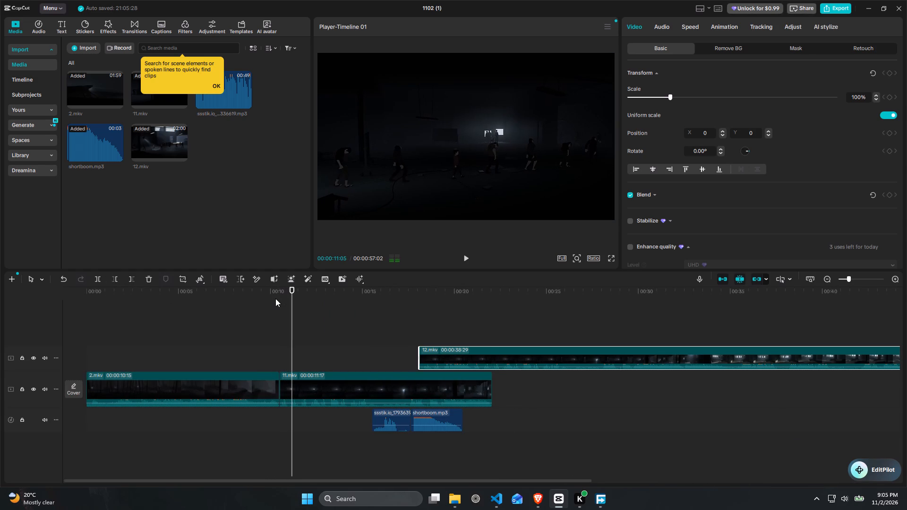
key(space)
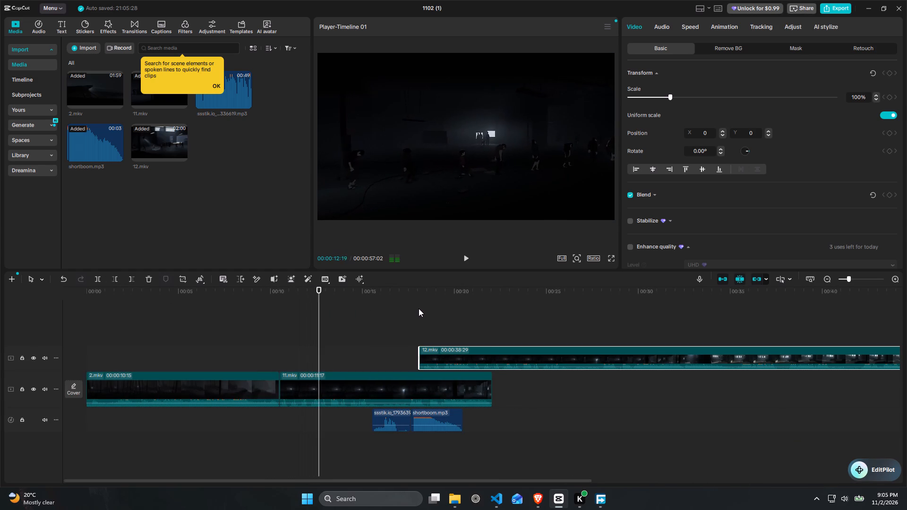
Shift 12.mkv earlier on the upper video track to start at about 15 seconds.
drag(554, 359, 496, 354)
Play back 12.mkv on the upper video track from about 22 seconds on the timeline.
key(space)
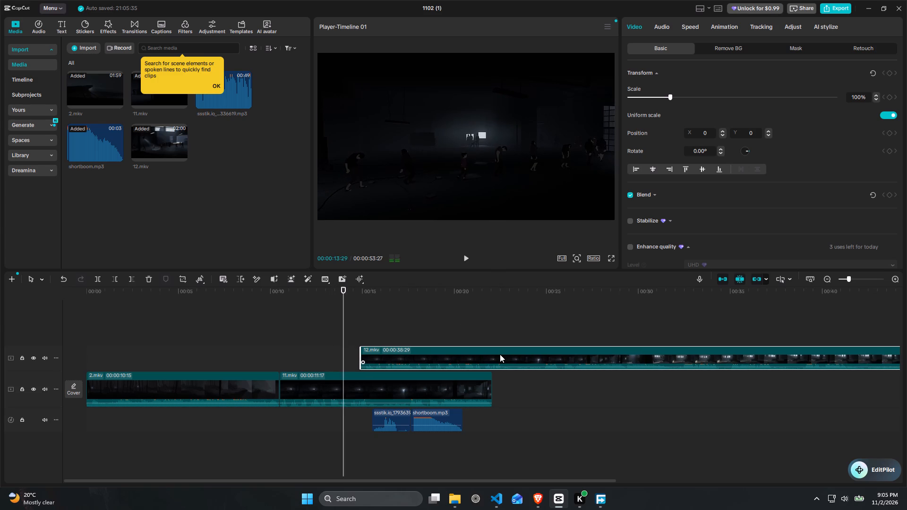
key(space)
click(499, 311)
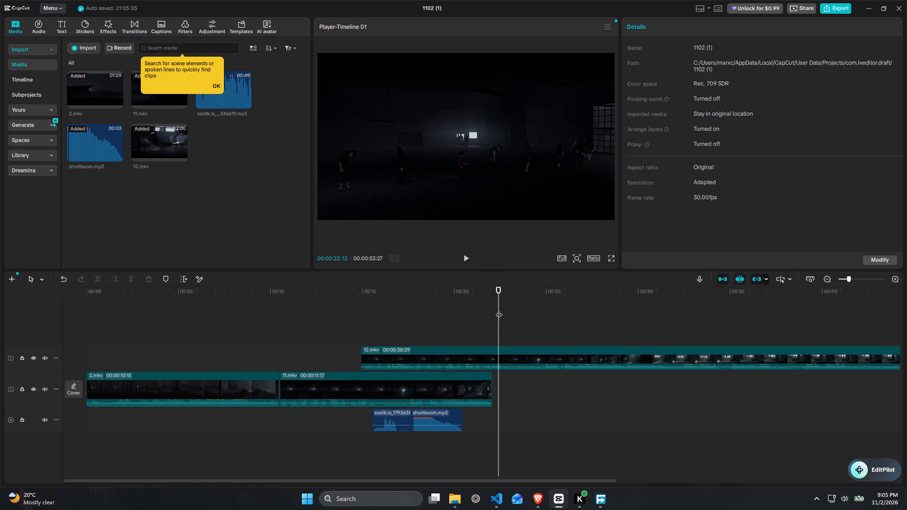
key(space)
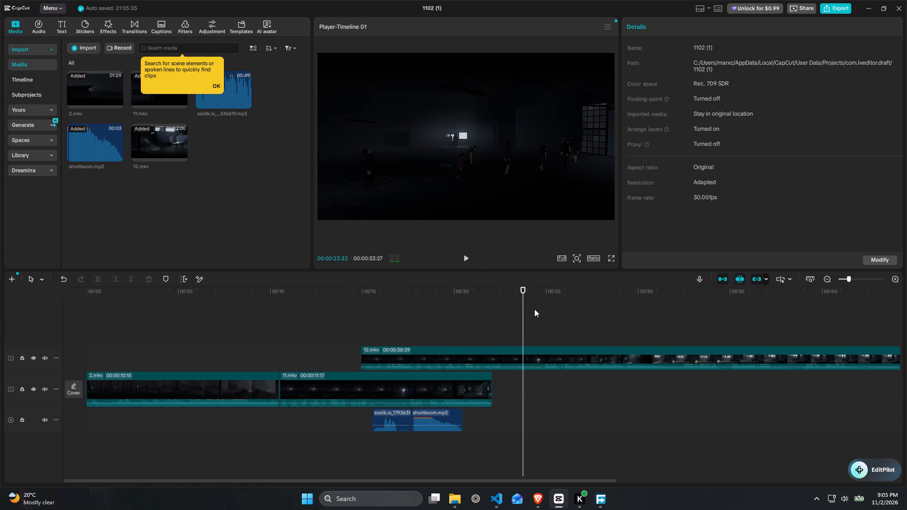
key(space)
Shift 12.mkv earlier on the upper video track to start at about 7.5 seconds.
drag(538, 351, 408, 352)
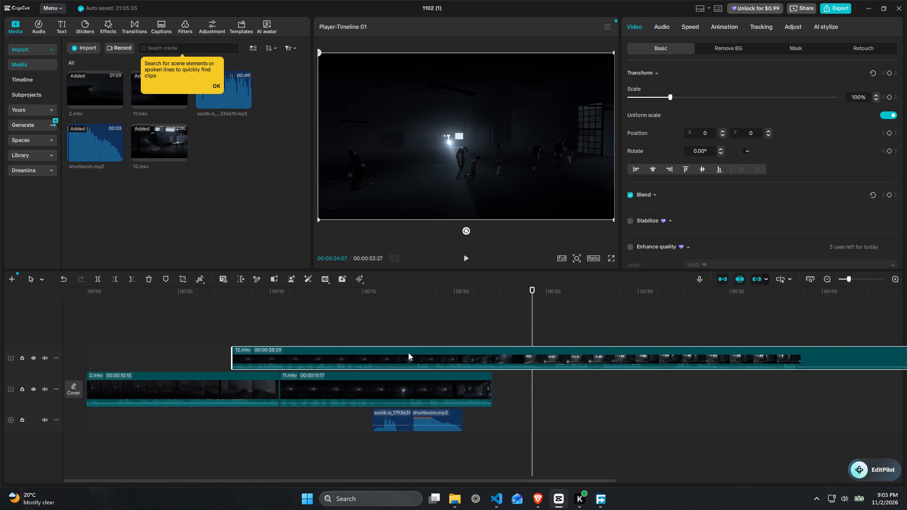
drag(408, 352, 396, 354)
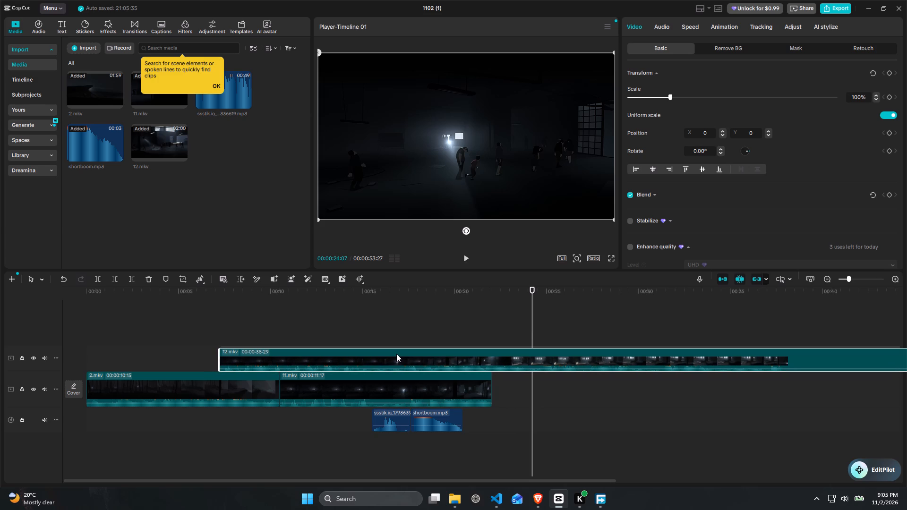
drag(396, 354, 404, 354)
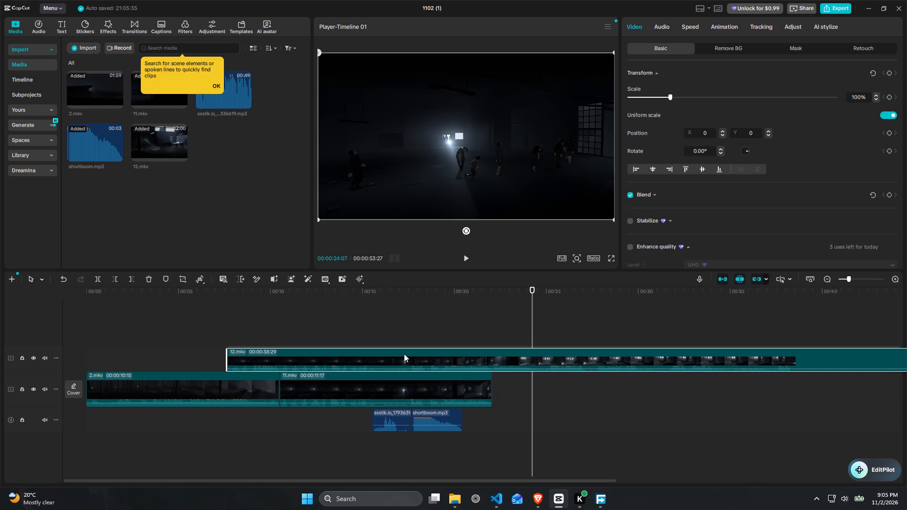
drag(404, 354, 402, 354)
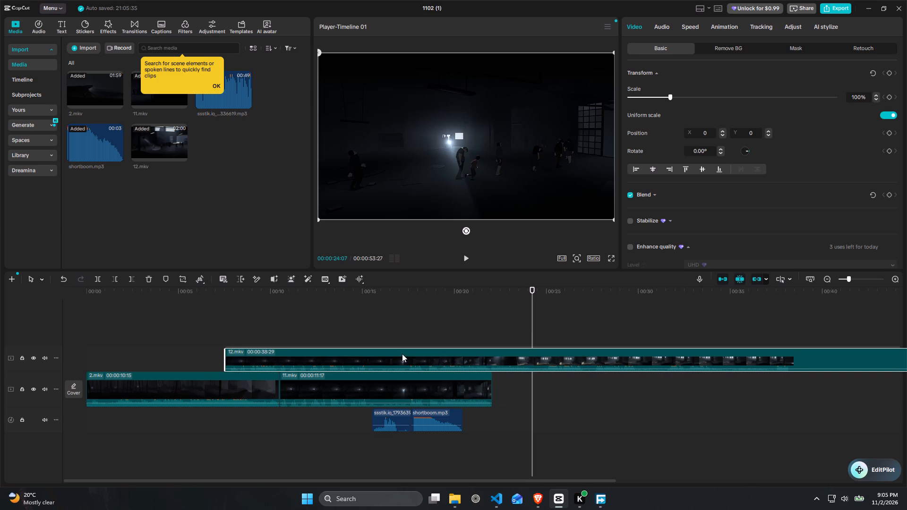
drag(402, 354, 402, 354)
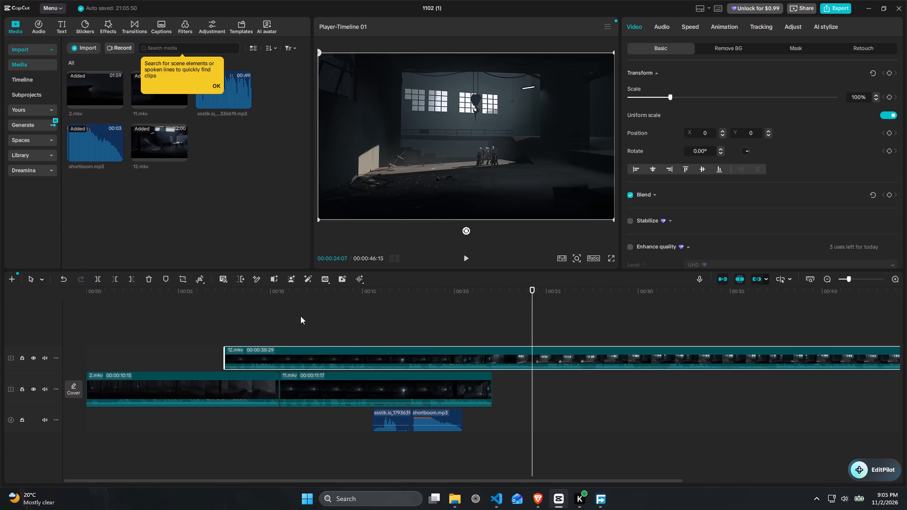
Play back the repositioned 12.mkv from about 10 seconds up to the start of the first sound effect.
click(277, 295)
key(space)
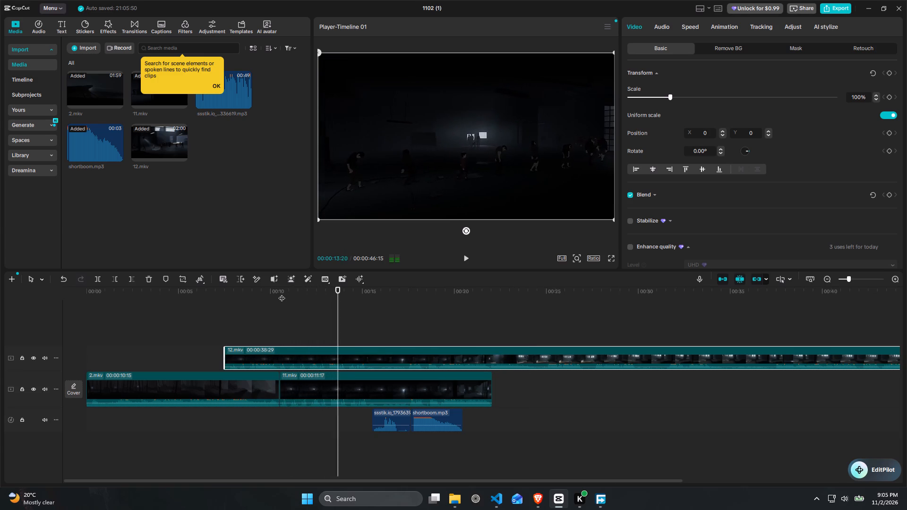
key(space)
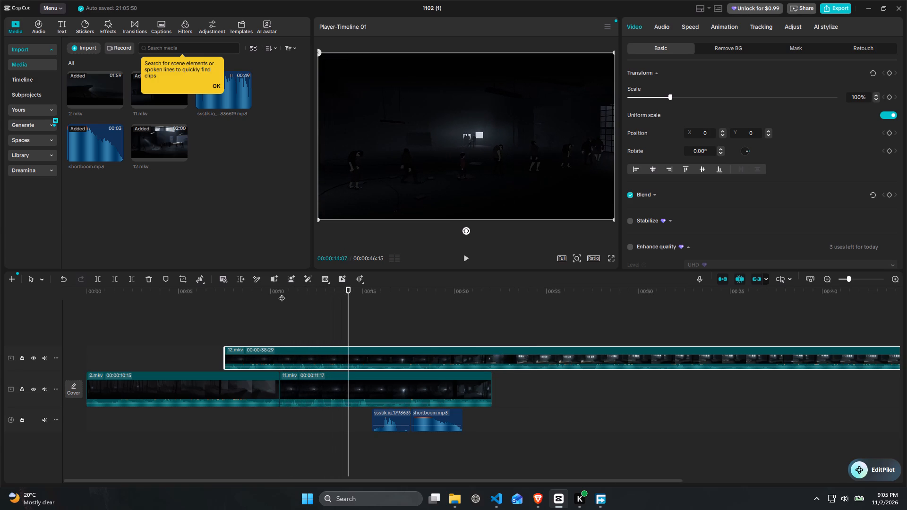
key(space)
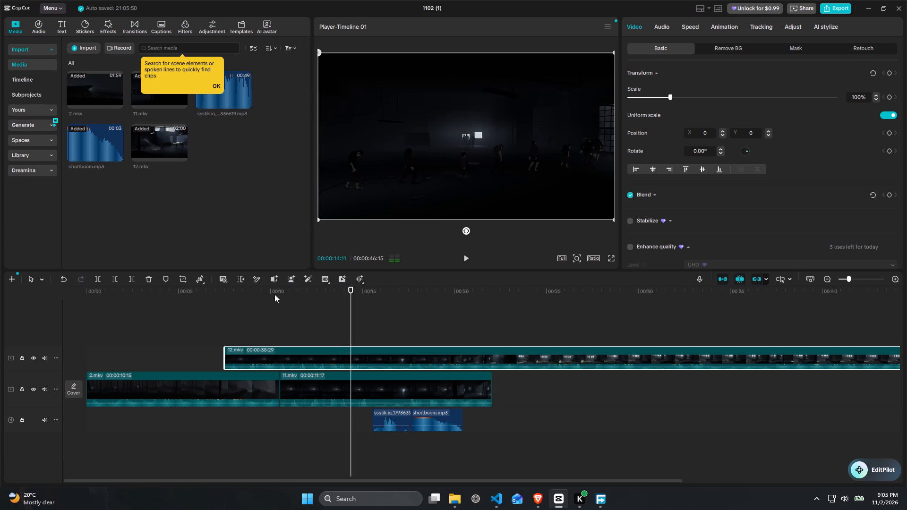
key(space)
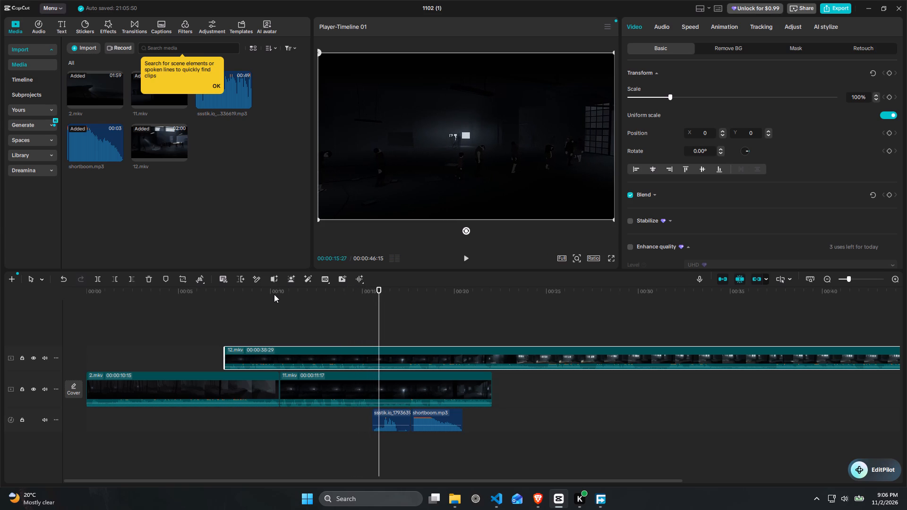
Trim away the part of 12.mkv before 00:00:10:10 on the timeline.
click(274, 294)
click(274, 294)
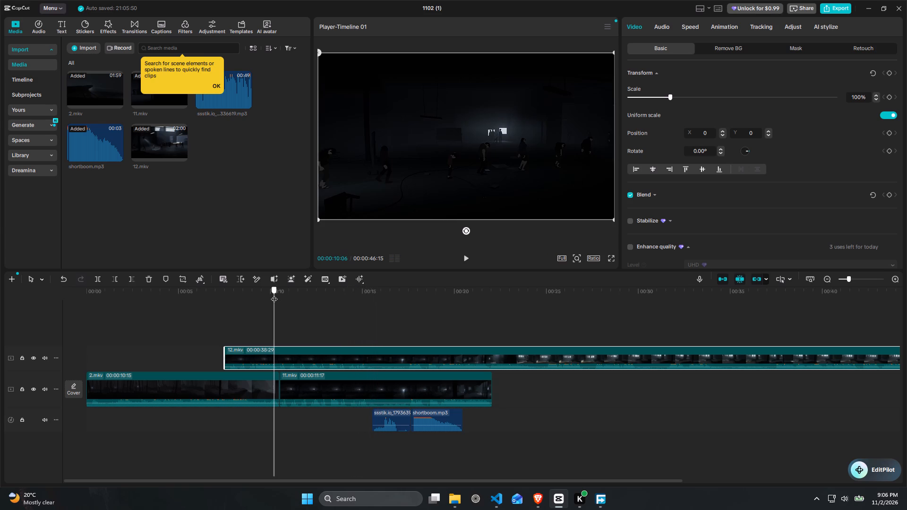
click(292, 353)
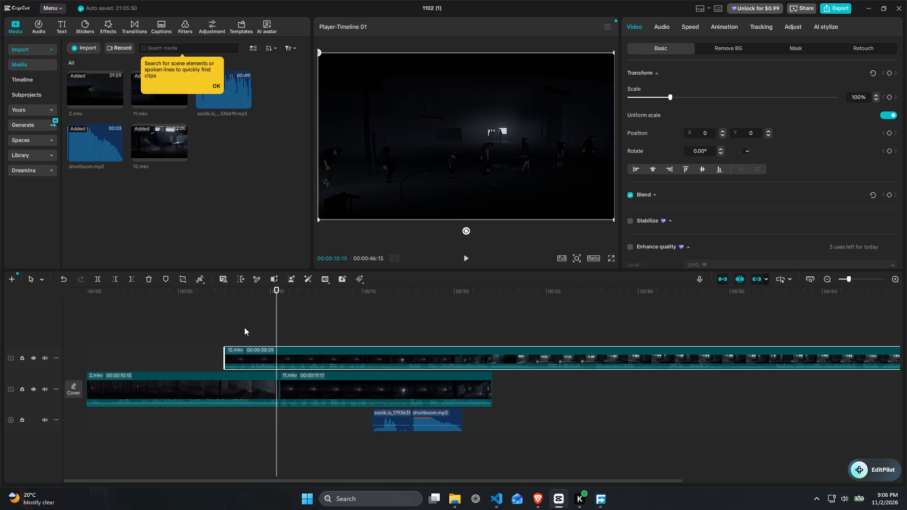
click(120, 275)
Replace 11.mkv on the main video track with the trimmed 12.mkv, placed directly after 2.mkv.
click(322, 382)
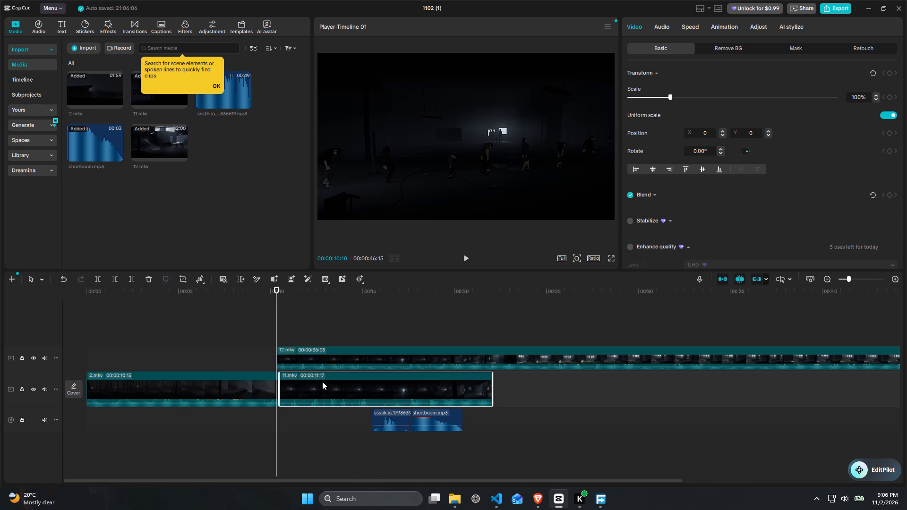
key(Delete)
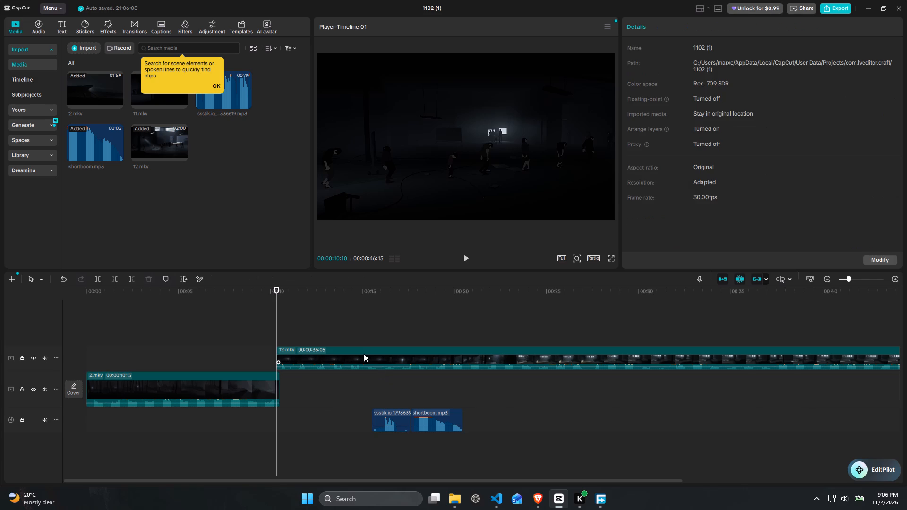
drag(342, 355, 342, 392)
Play back the timeline from the cut between 2.mkv and 12.mkv into the sound effects.
key(space)
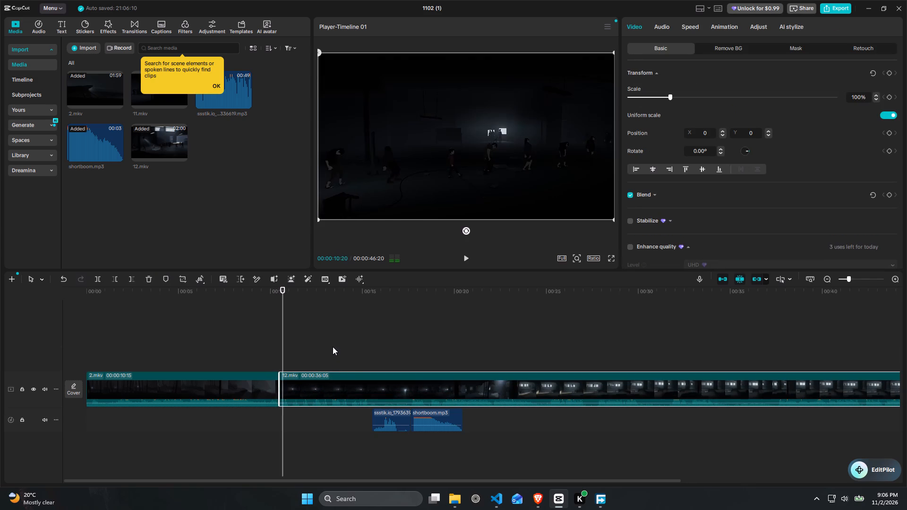
scroll(469, 379, left, 1)
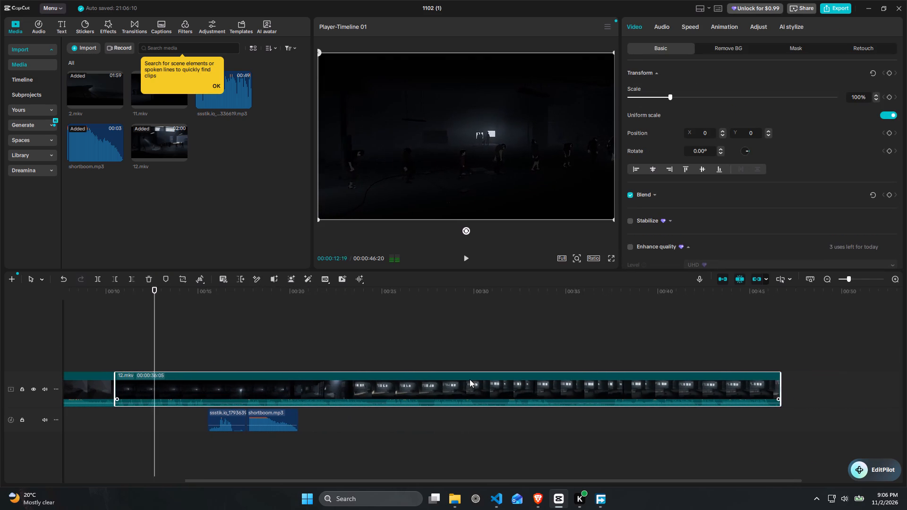
scroll(470, 379, left, 1)
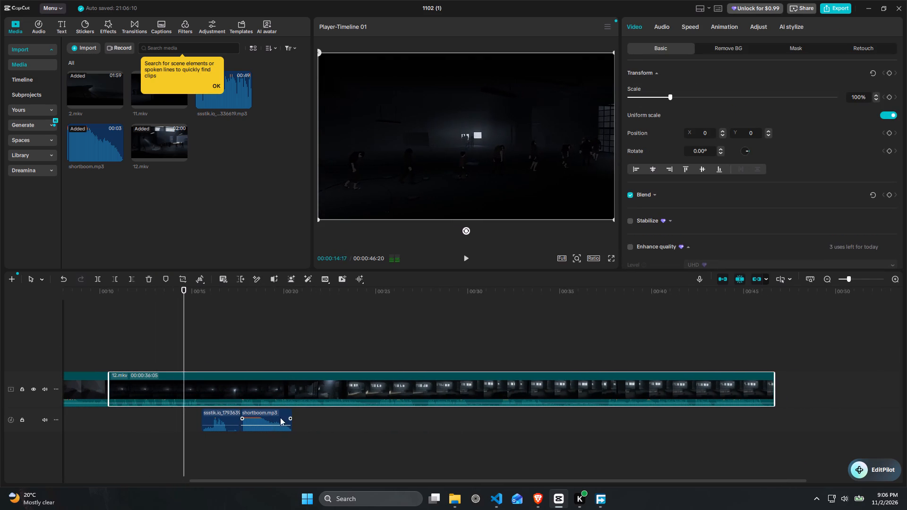
scroll(415, 430, right, 1)
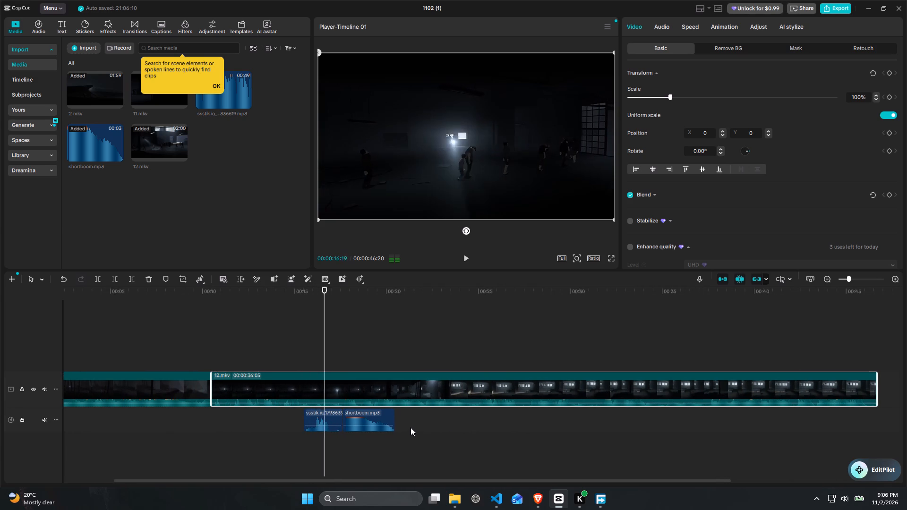
key(space)
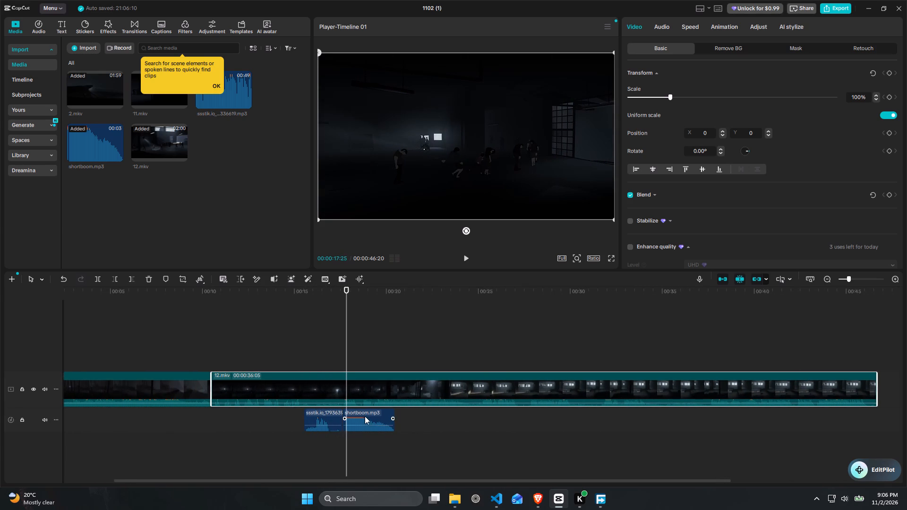
Shift the ssstik.io sound to start at about 16.4 seconds, with shortboom.mp3 directly after it on the same audio track.
drag(365, 416, 382, 416)
drag(333, 411, 344, 413)
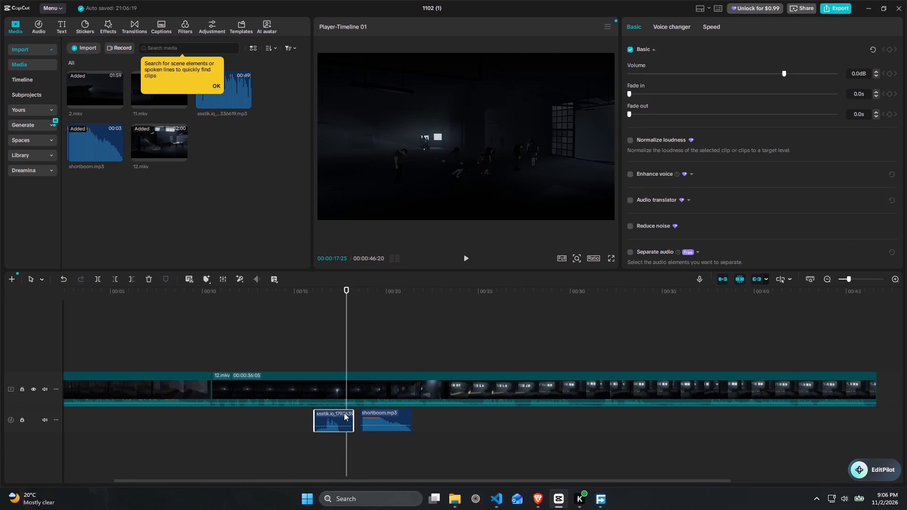
drag(344, 413, 347, 413)
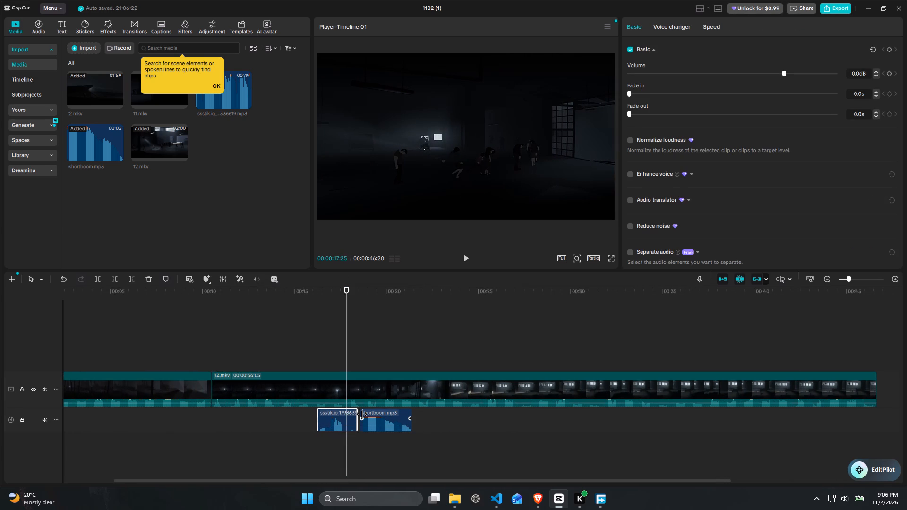
drag(388, 416, 379, 416)
click(379, 416)
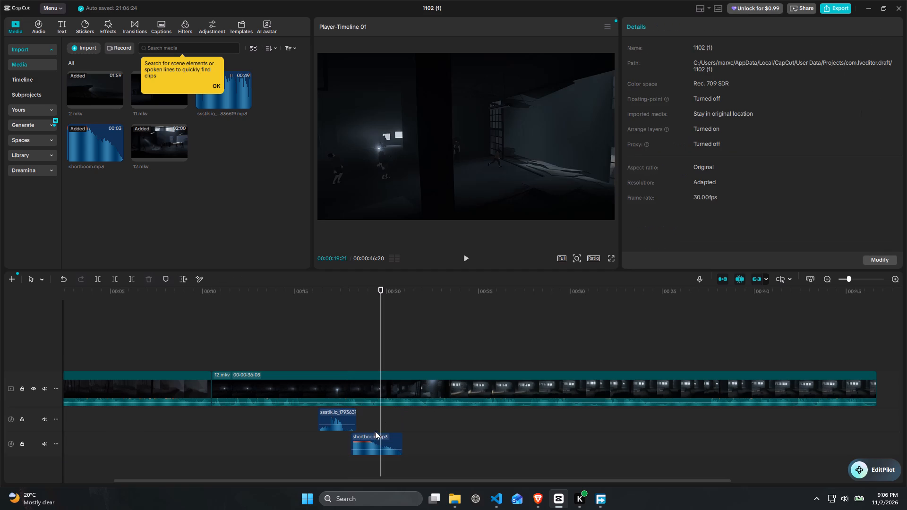
drag(375, 437, 372, 413)
drag(372, 441, 381, 419)
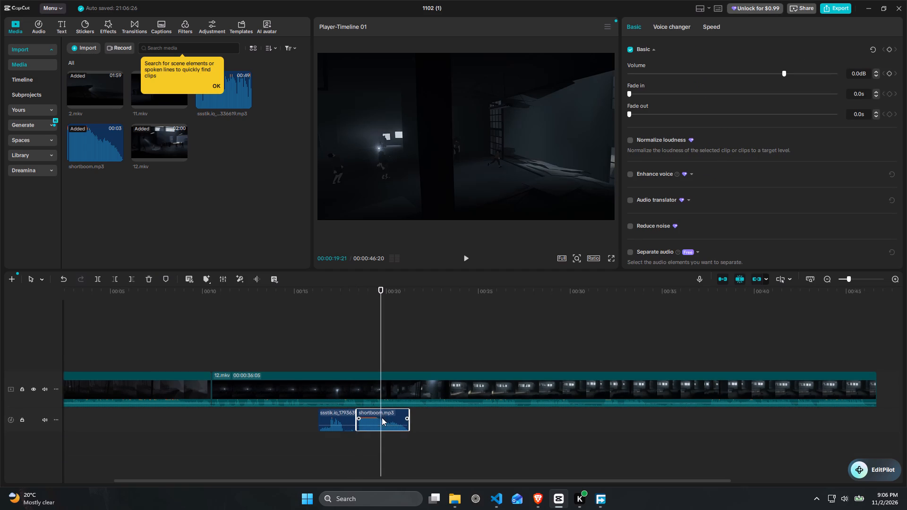
Play back the timeline from about 16 seconds, through the shifted sound effects and on to about 29 seconds.
click(320, 297)
key(space)
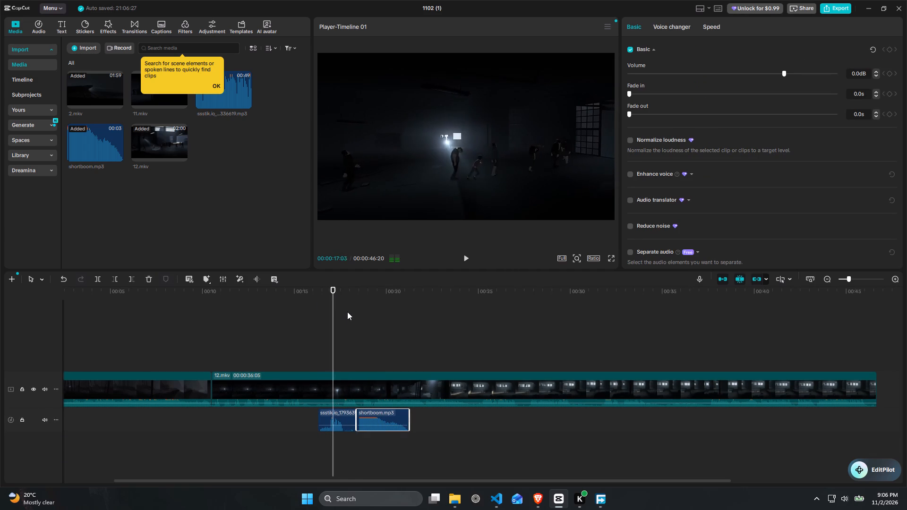
scroll(356, 314, left, 1)
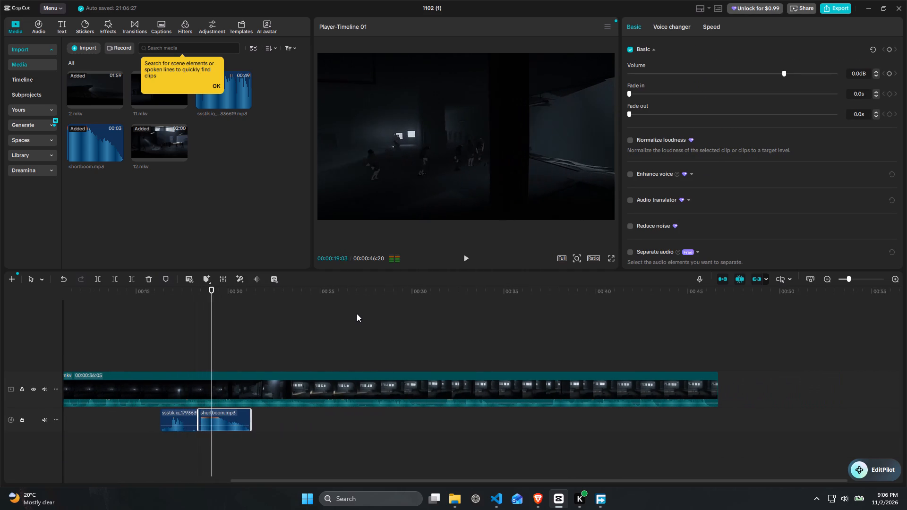
scroll(397, 323, left, 1)
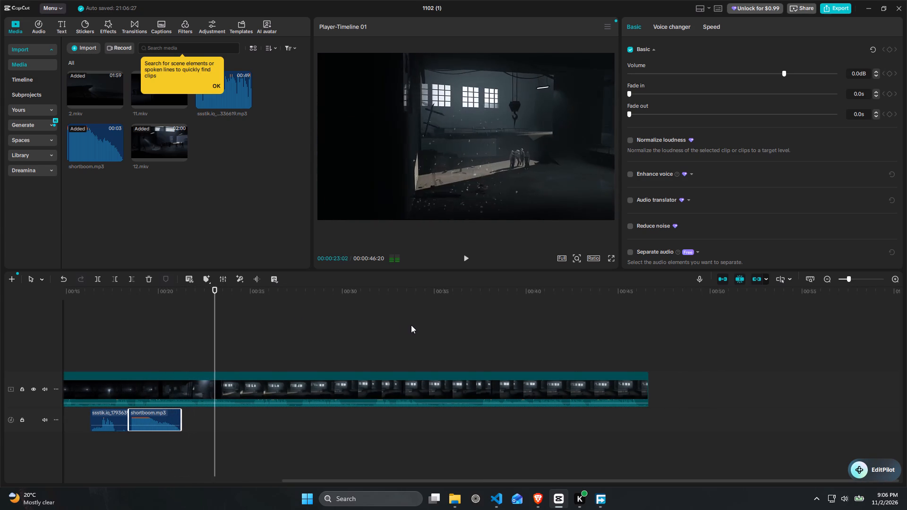
scroll(487, 357, left, 1)
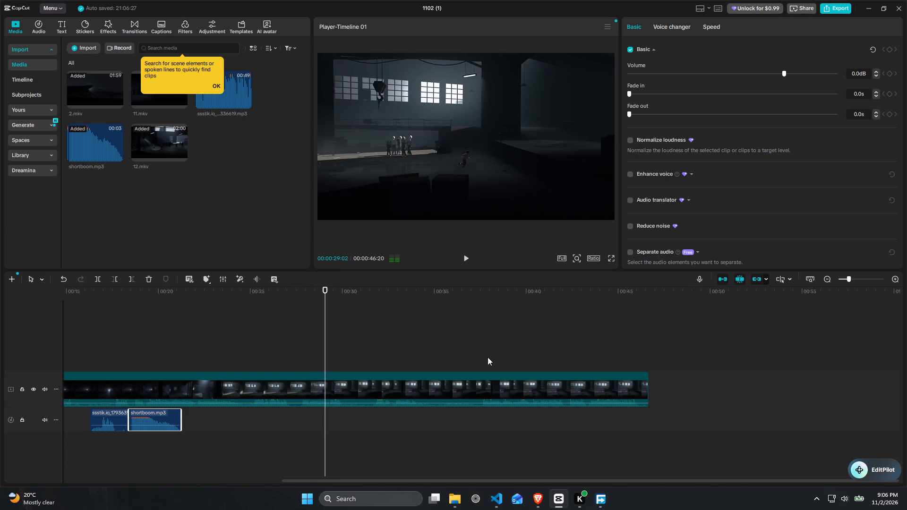
key(space)
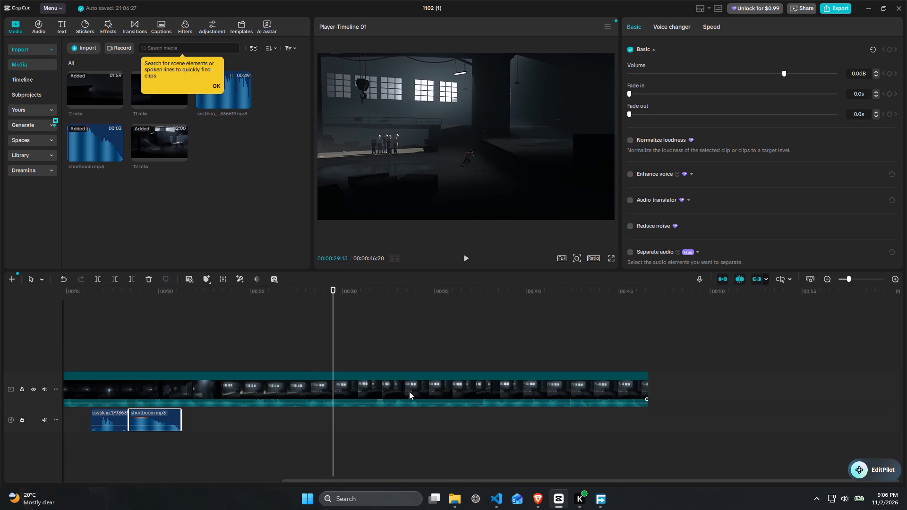
Switch to File Explorer and listen to the currby sound in the Downloads folder.
click(447, 489)
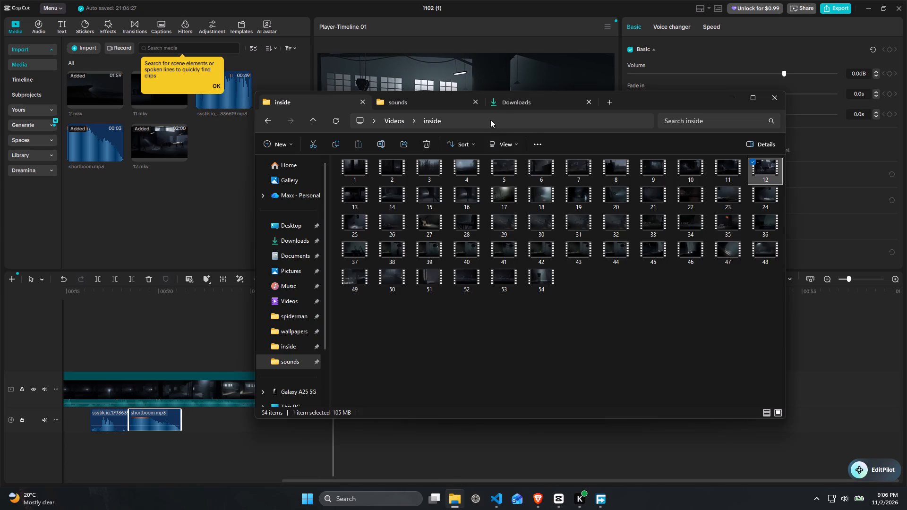
click(512, 104)
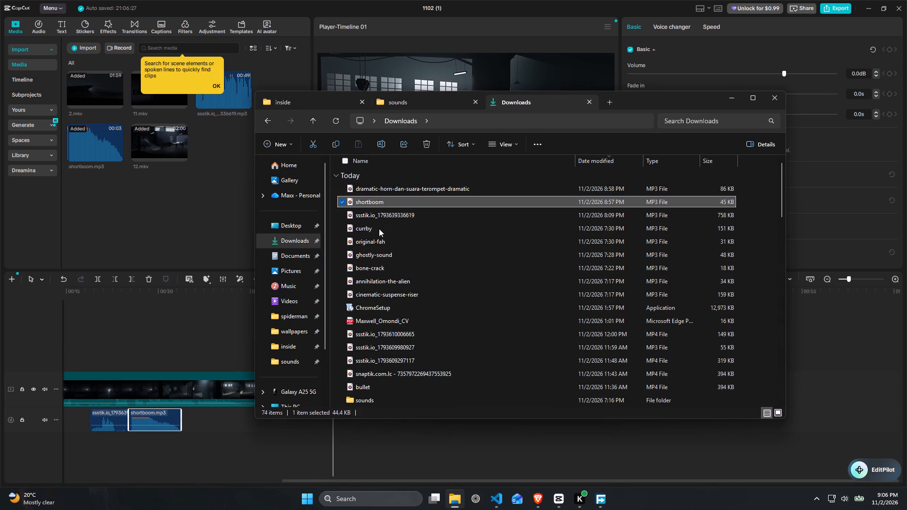
double_click(379, 229)
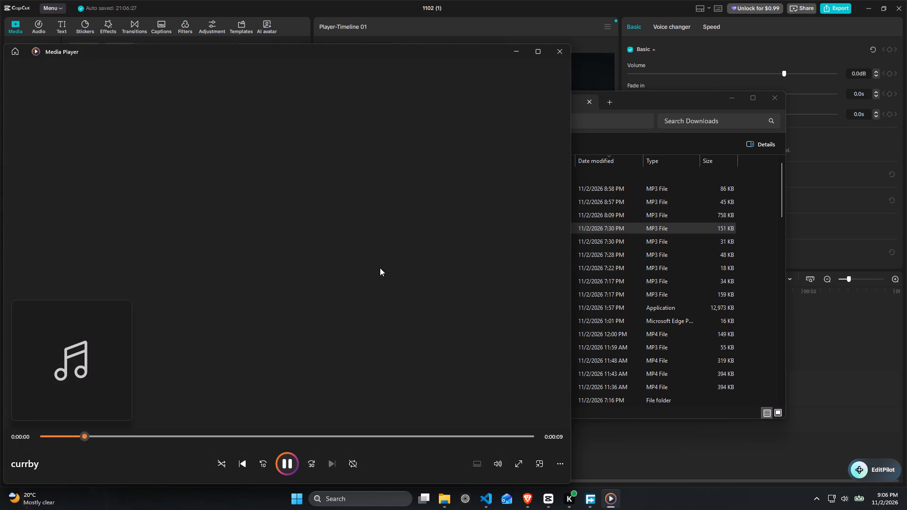
key(space)
click(560, 51)
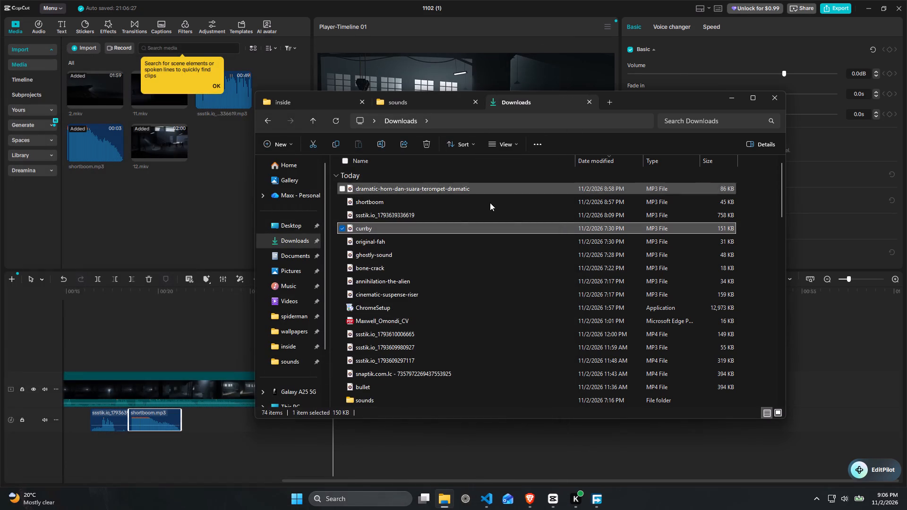
Import currby.mp3 into the CapCut project and place it on the audio track, starting at about 34 seconds.
drag(419, 229, 139, 231)
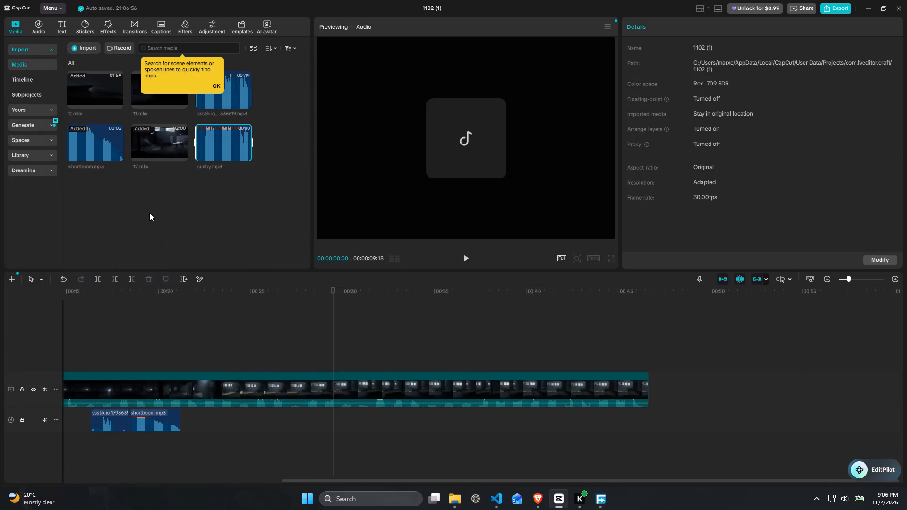
drag(224, 137, 421, 418)
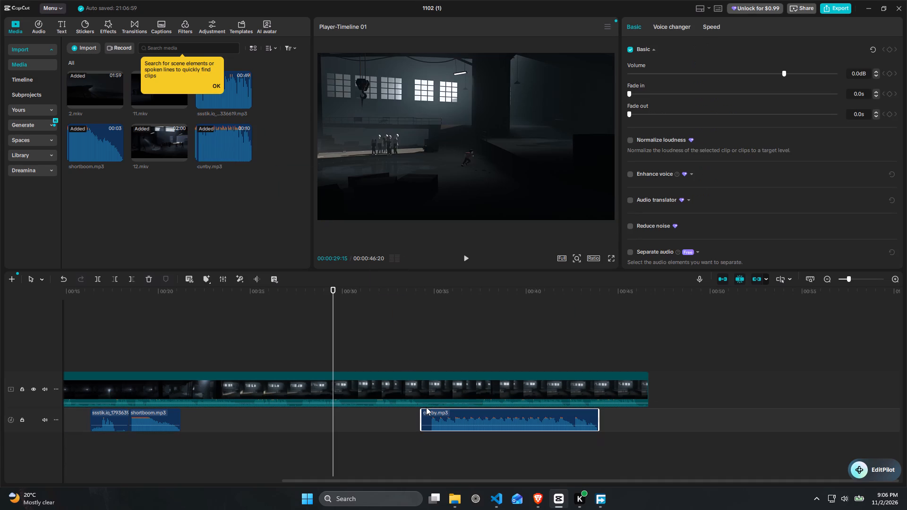
Play back the timeline briefly from about 26.5 seconds.
click(278, 296)
key(space)
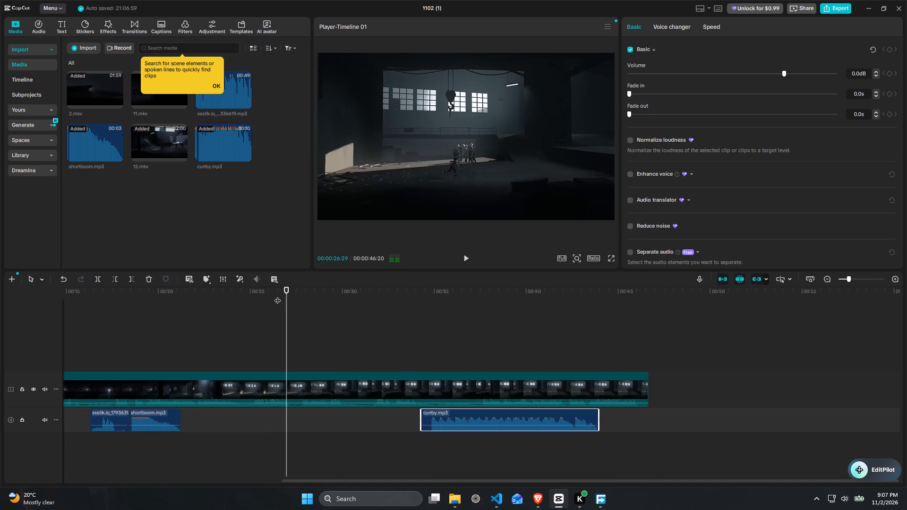
key(space)
Shift currby.mp3 later on the audio track to start at about 40.7 seconds.
drag(495, 418, 559, 420)
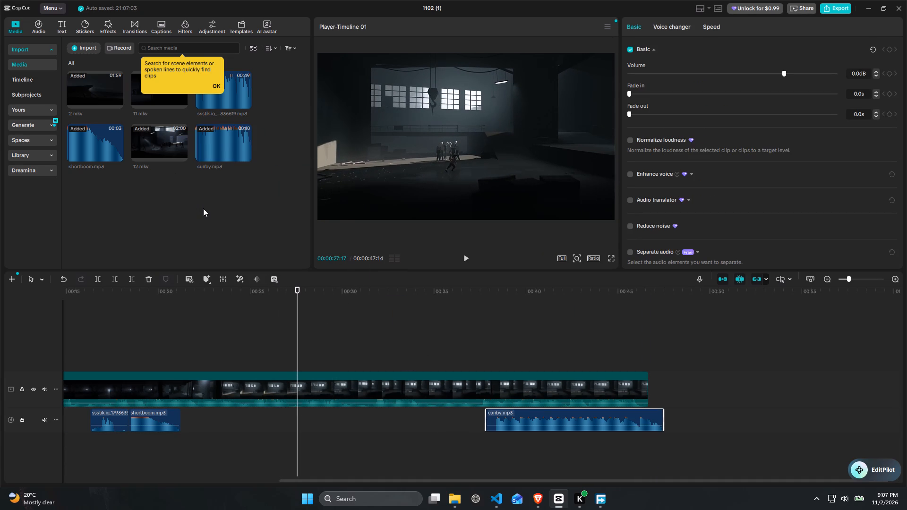
drag(586, 416, 638, 417)
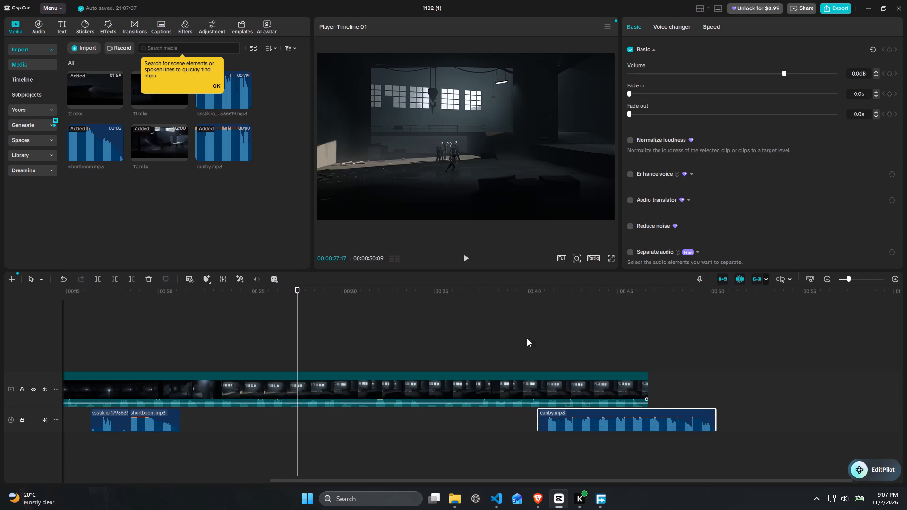
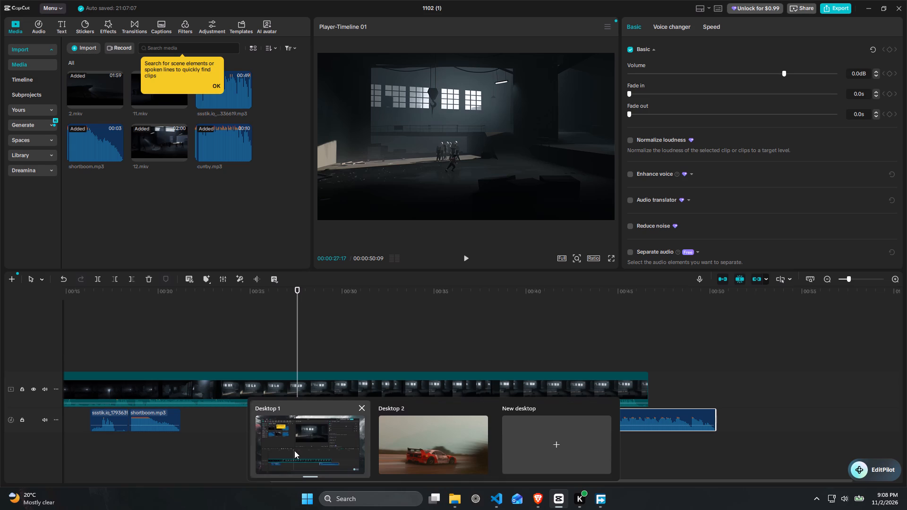
Play back the timeline from about 23 seconds to about 27.5 seconds.
click(217, 294)
key(space)
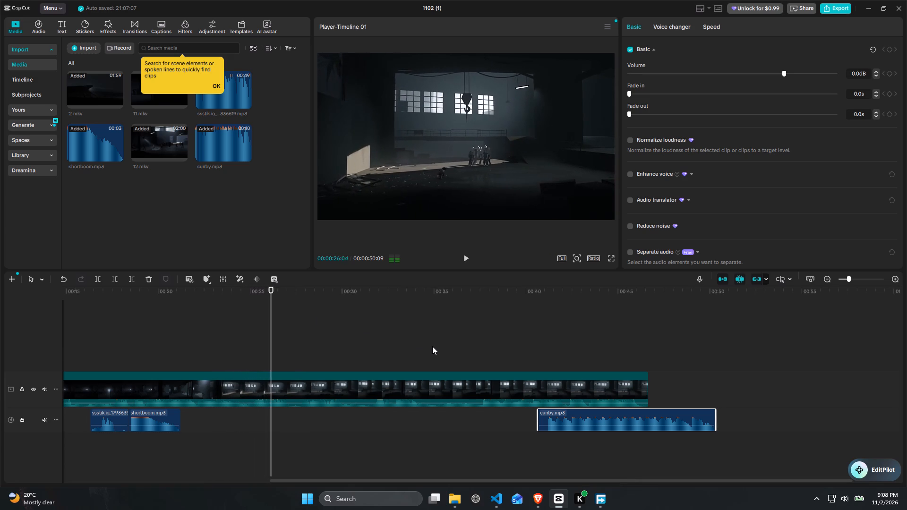
key(space)
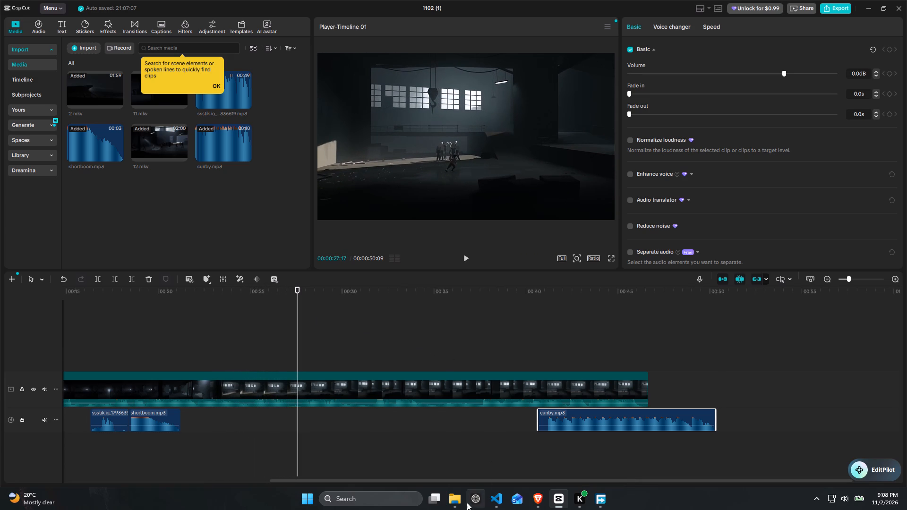
Switch to File Explorer and listen to the original-fah and ghostly-sound files in the Downloads folder.
click(457, 499)
double_click(390, 245)
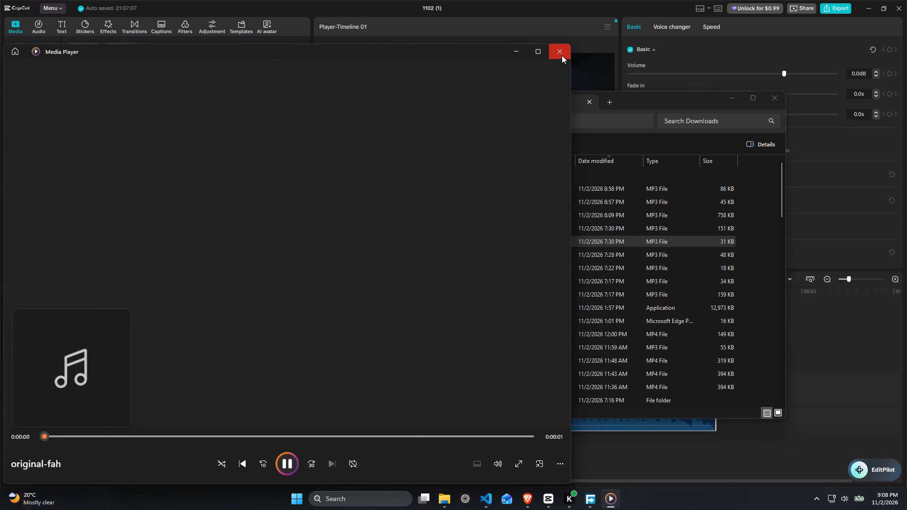
click(562, 55)
double_click(394, 252)
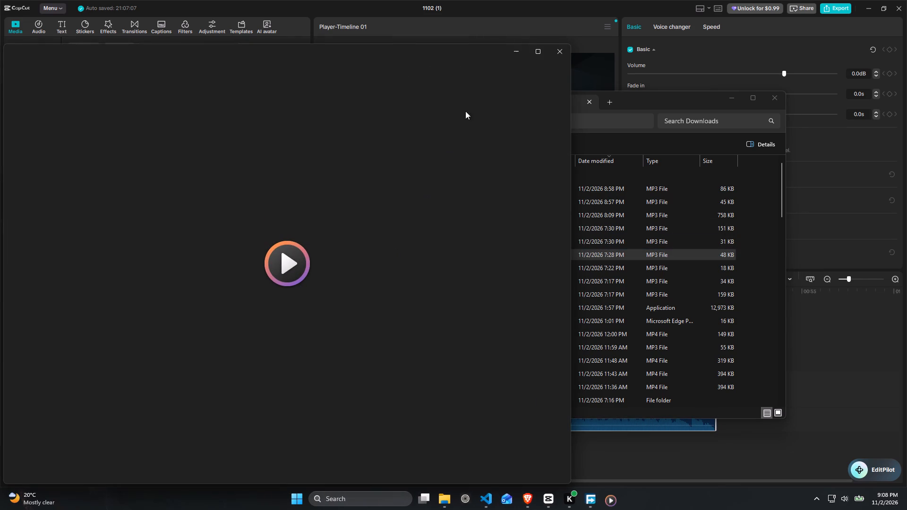
click(557, 51)
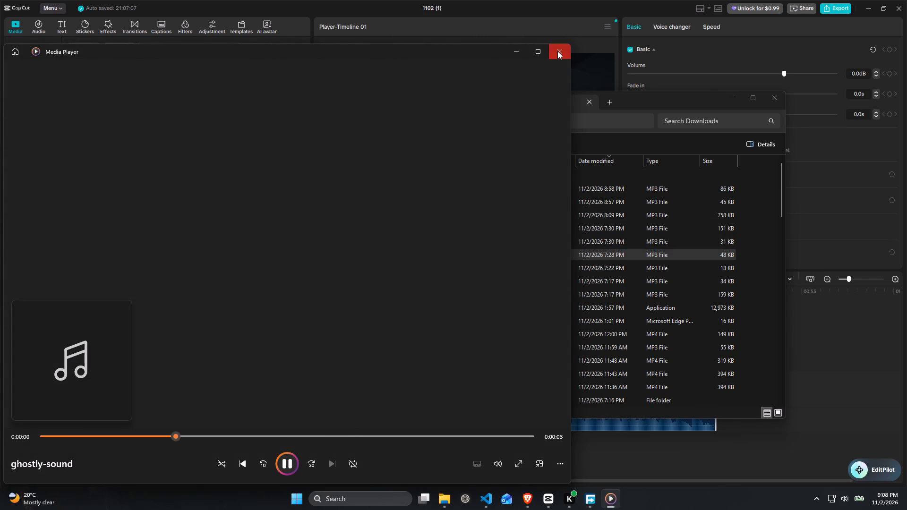
Import ghostly-sound.mp3 into the CapCut project and place it on the audio track, starting at about 28.6 seconds.
drag(405, 255, 404, 255)
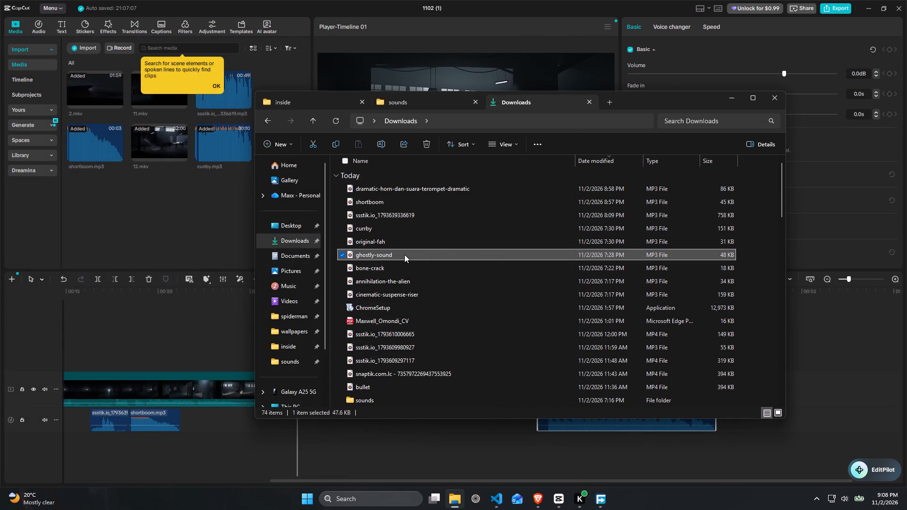
drag(404, 255, 148, 229)
drag(92, 197, 317, 437)
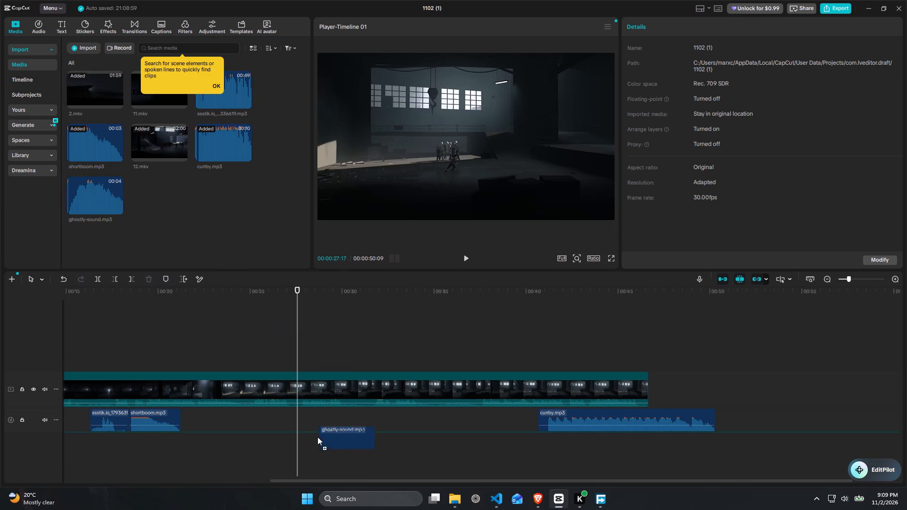
drag(317, 437, 287, 420)
drag(317, 420, 331, 419)
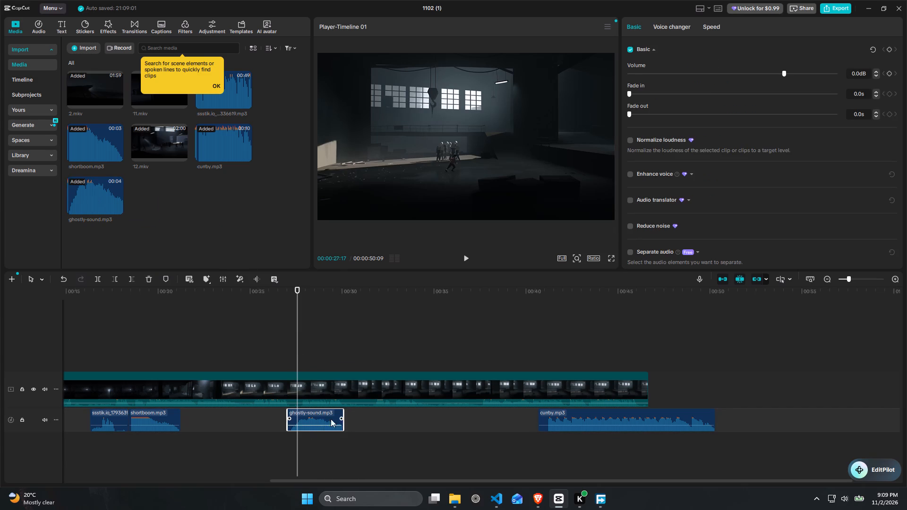
drag(331, 419, 348, 418)
Play back the timeline from about 27.5 seconds through the ghostly-sound.mp3 clip, pausing along the way, to check its timing.
key(space)
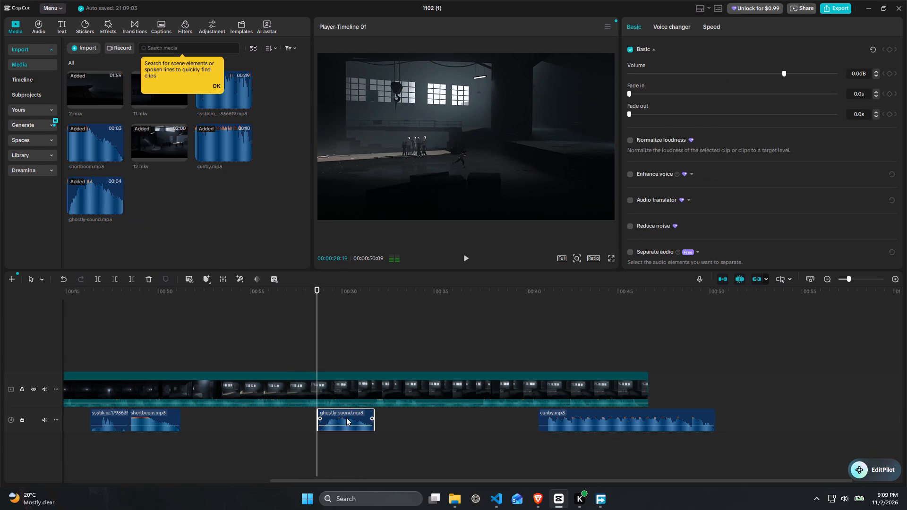
key(space)
key(space)
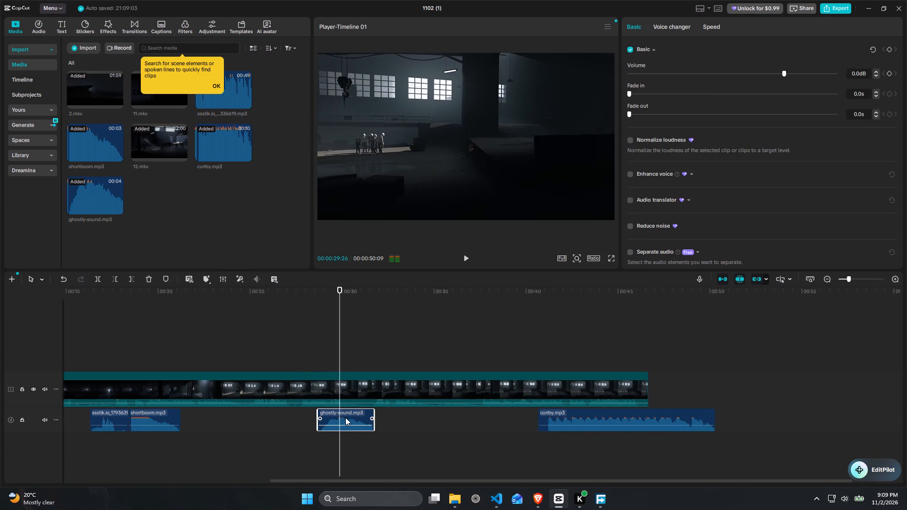
key(space)
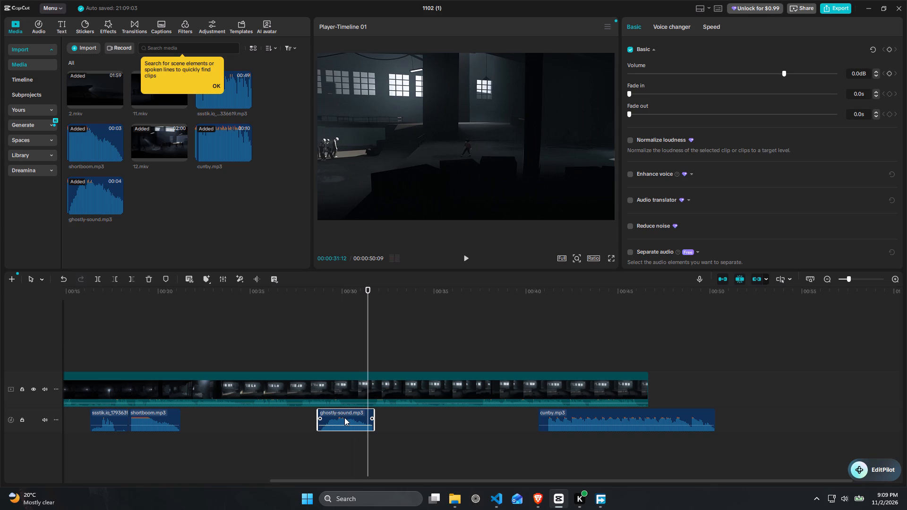
key(space)
key(space)
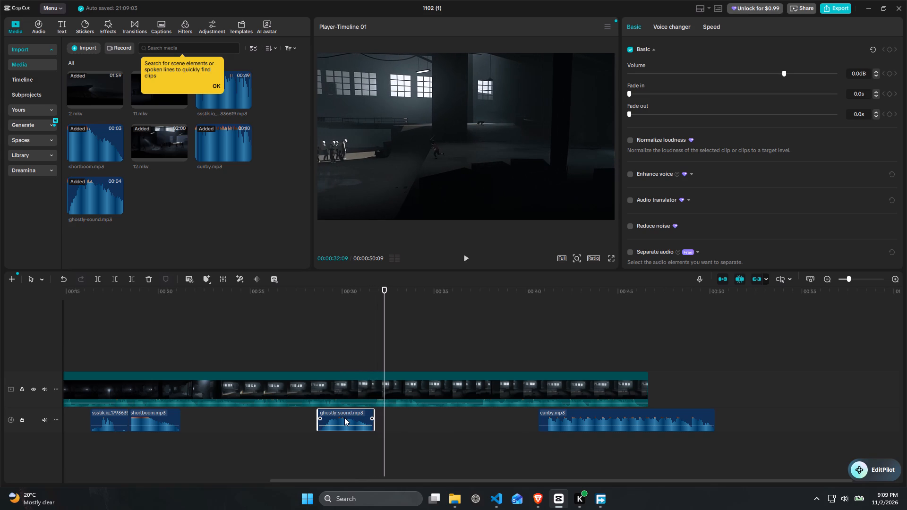
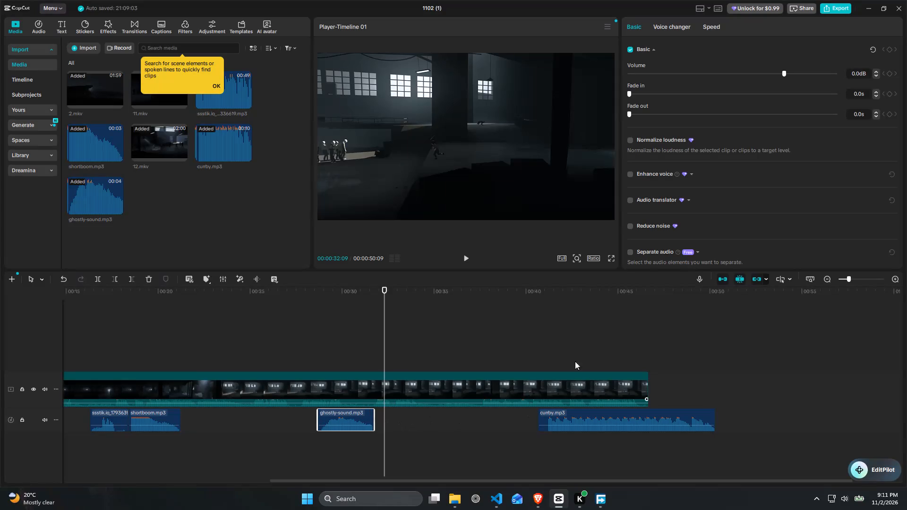
Play back the timeline from about 32.3 seconds to about 41.4 seconds, pausing along the way, to find where currby.mp3 should start.
key(space)
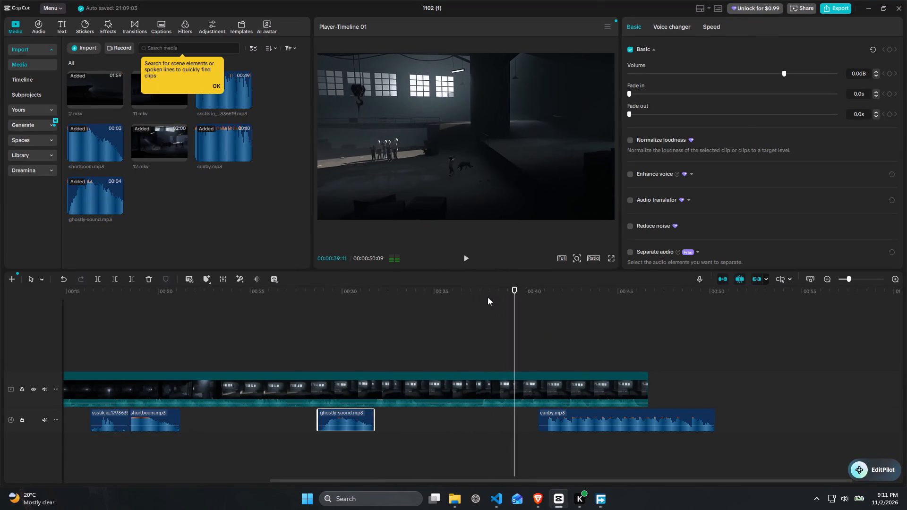
key(space)
key(space)
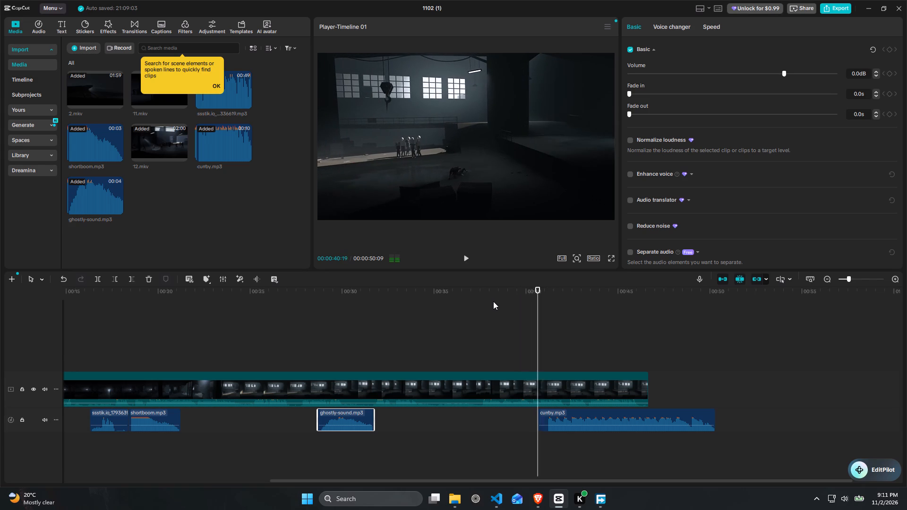
key(space)
Move the currby.mp3 clip later on the audio track so it starts at about 41.4 seconds.
drag(589, 412, 605, 416)
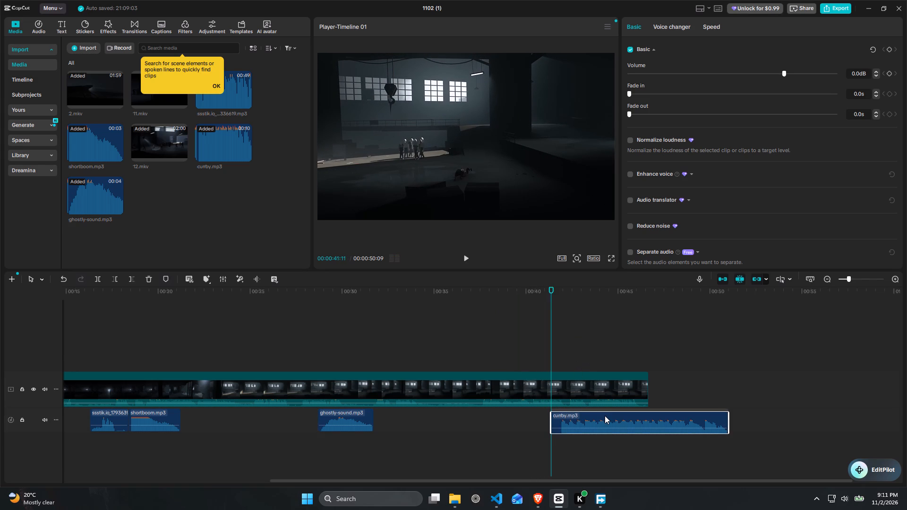
drag(605, 416, 601, 413)
Play back the currby.mp3 section from about 41.4 seconds to about 49.8 seconds, pausing along the way, to check its timing.
key(space)
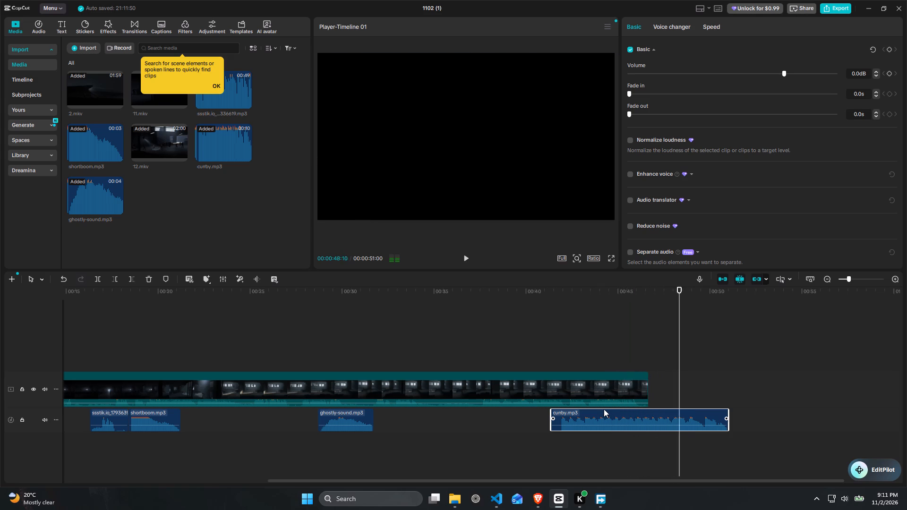
key(space)
key(space)
key(space)
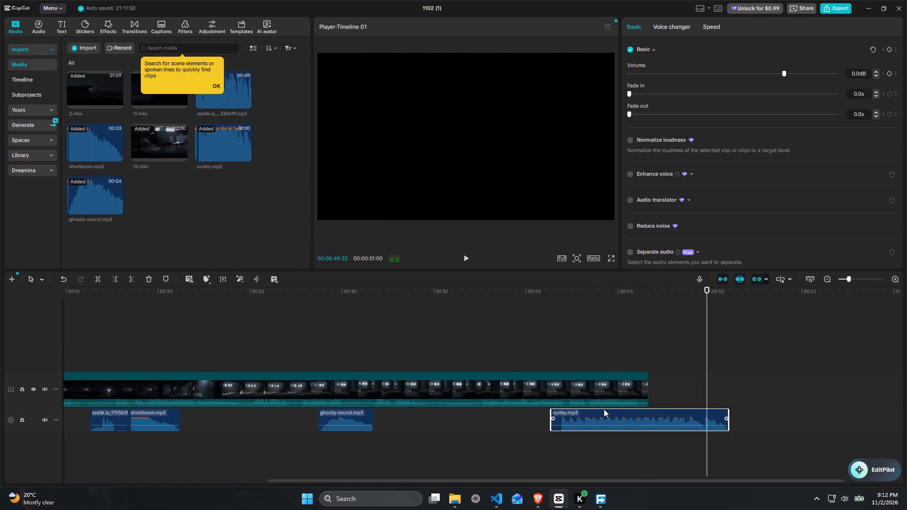
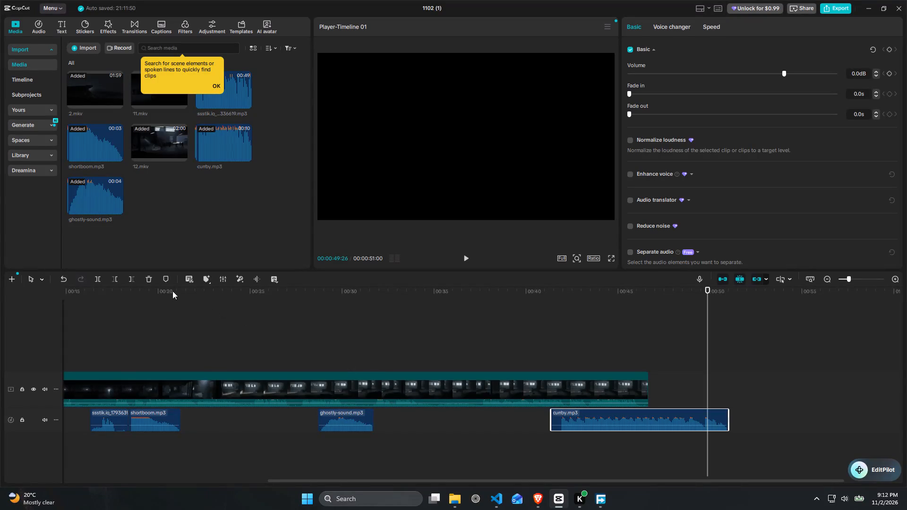
Return to the start of the timeline and play back the opening to about 1.3 seconds.
drag(169, 289, 48, 306)
key(space)
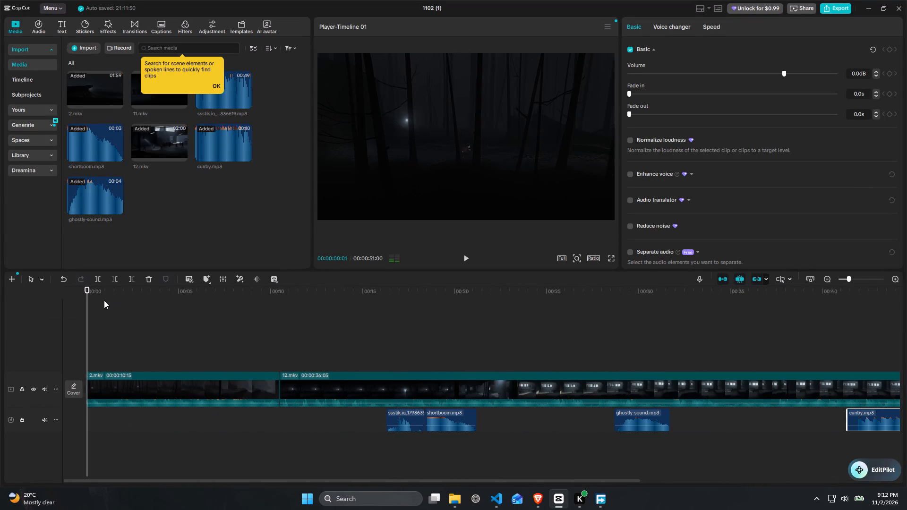
key(space)
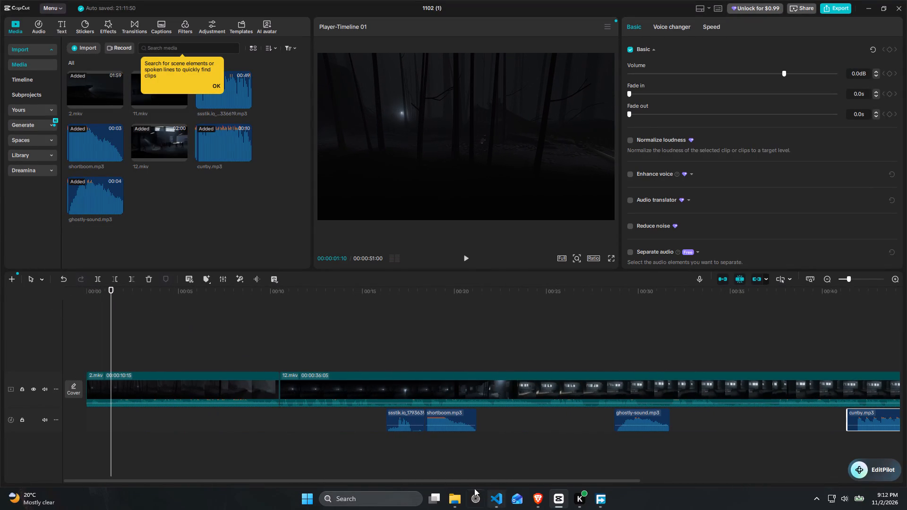
Switch to File Explorer and preview the annihilation-the-alien sound from the Downloads folder, closing the player when done.
click(452, 496)
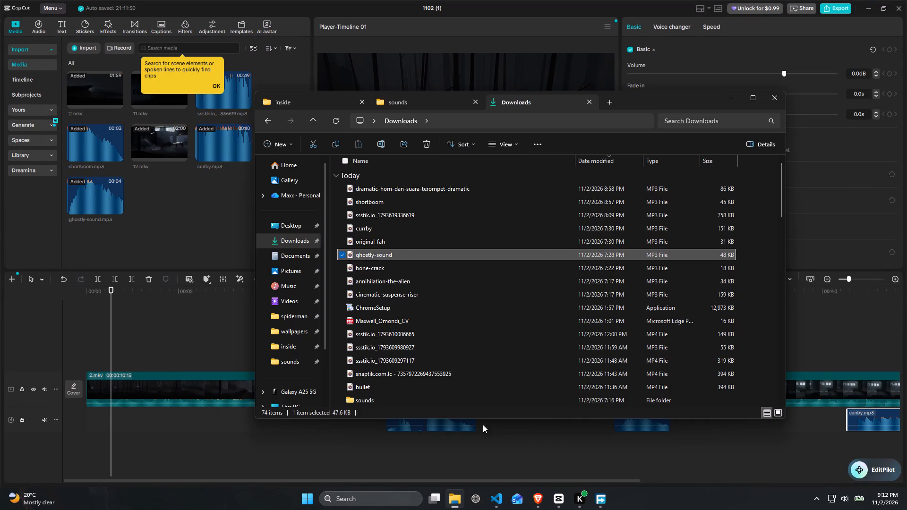
double_click(406, 280)
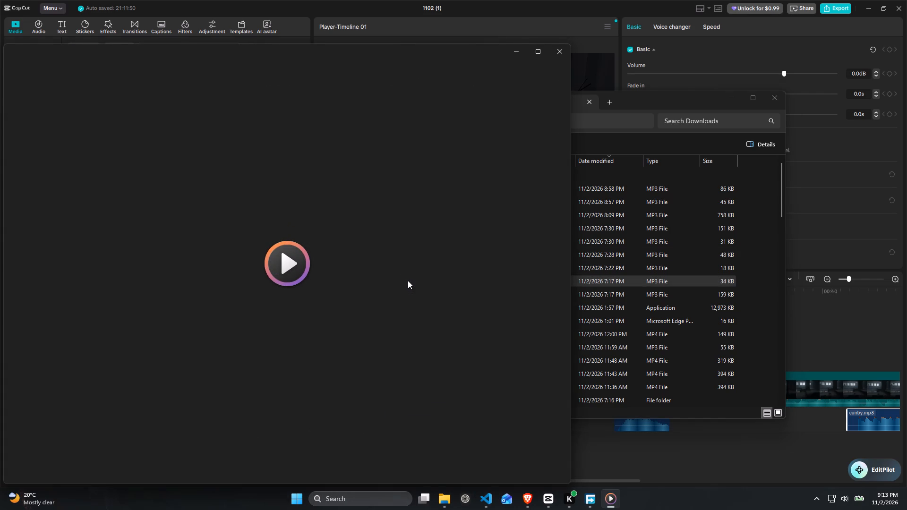
click(555, 53)
Import annihilation-the-alien.mp3 from Downloads into the project media and place it at the very start of the audio track.
drag(397, 281, 211, 232)
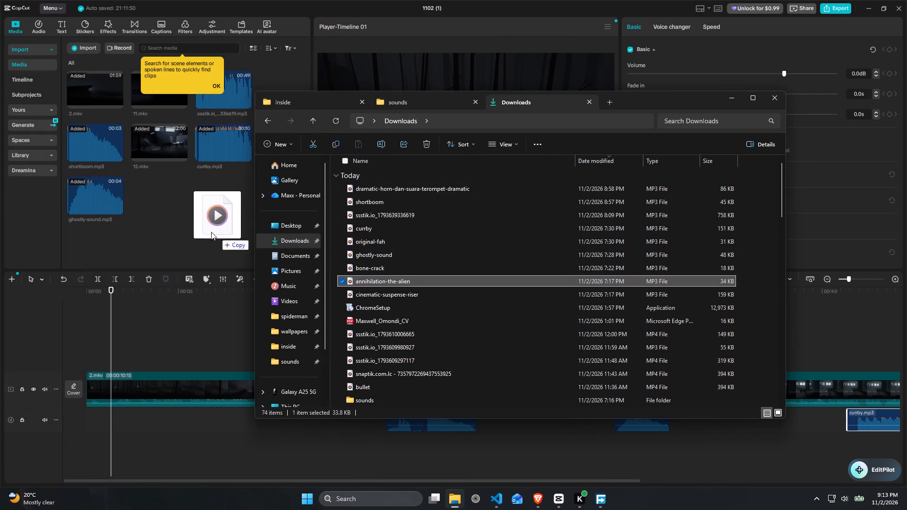
drag(211, 232, 184, 226)
drag(169, 199, 99, 406)
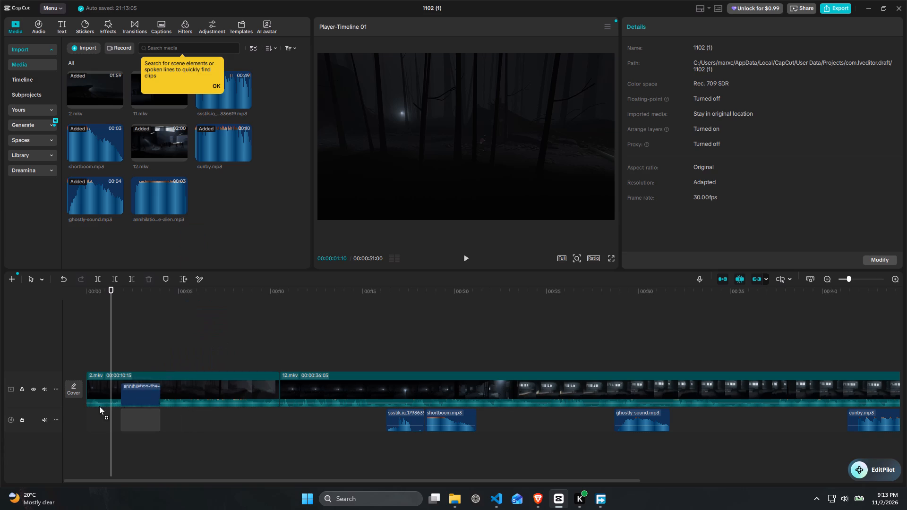
drag(99, 406, 85, 419)
Play back the timeline from the start to about 5.4 seconds, pausing along the way, to check the opening sound.
drag(82, 290, 69, 288)
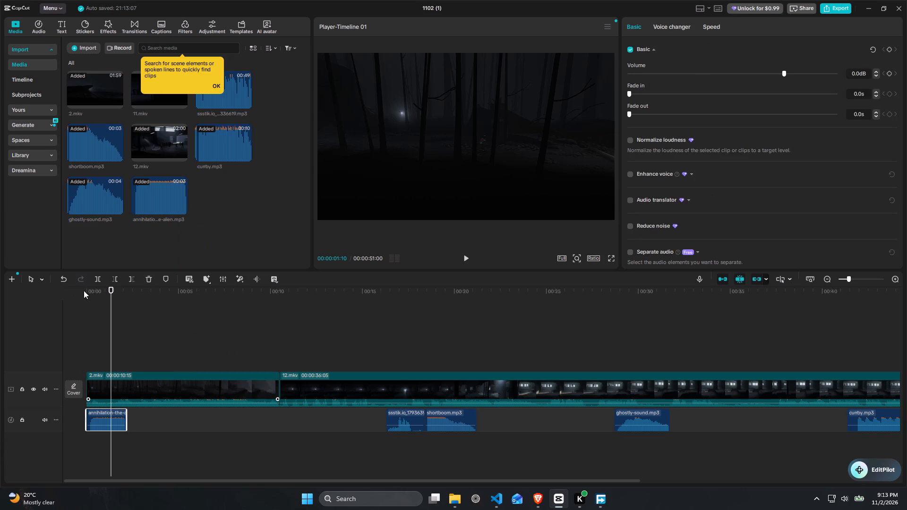
drag(84, 290, 72, 291)
drag(100, 293, 72, 291)
key(space)
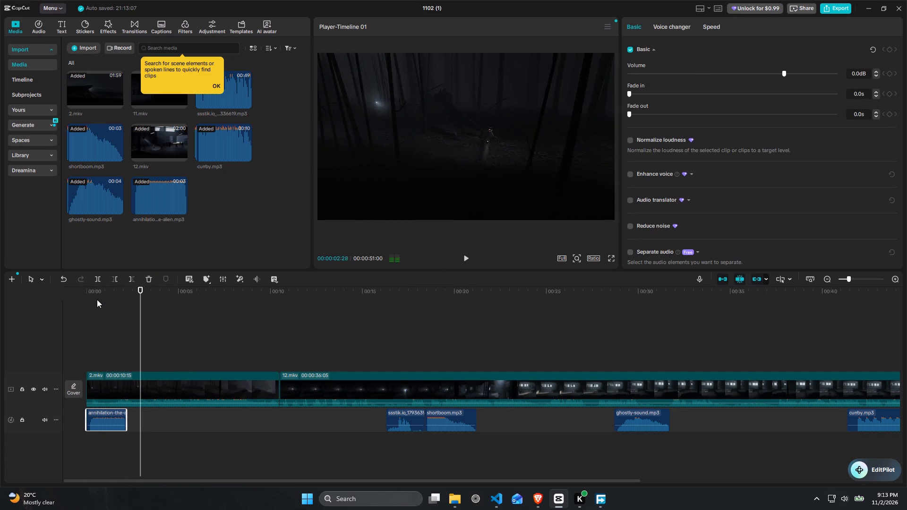
key(space)
key(space)
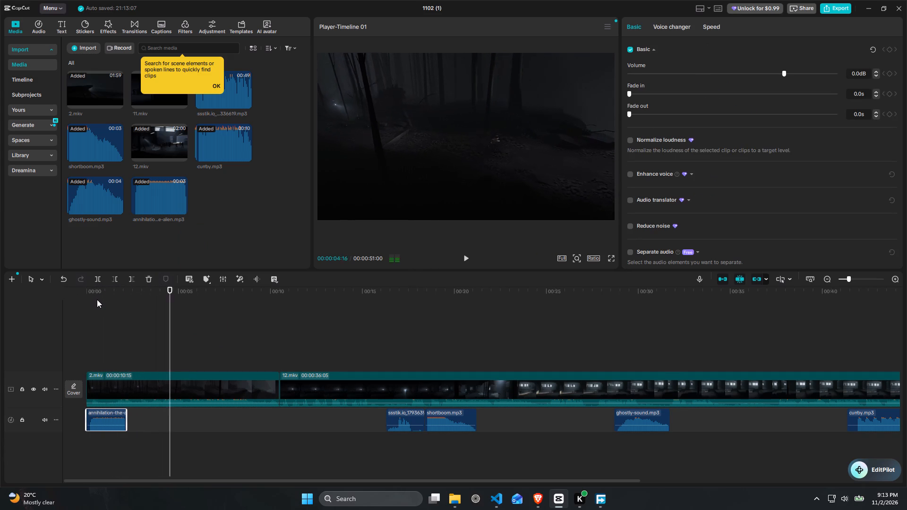
key(space)
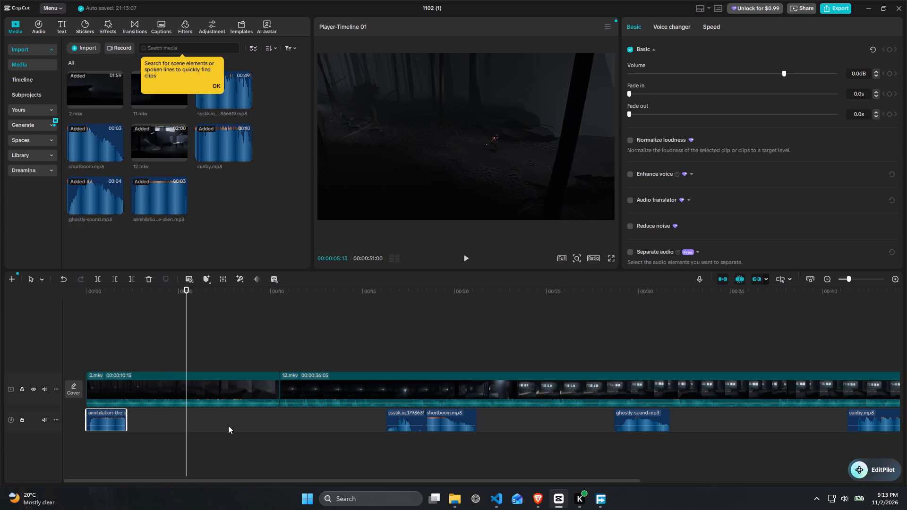
Import original-fah.mp3 from Downloads and place it on the audio track after annihilation-the-alien.mp3, starting at about 3.5 seconds.
click(460, 503)
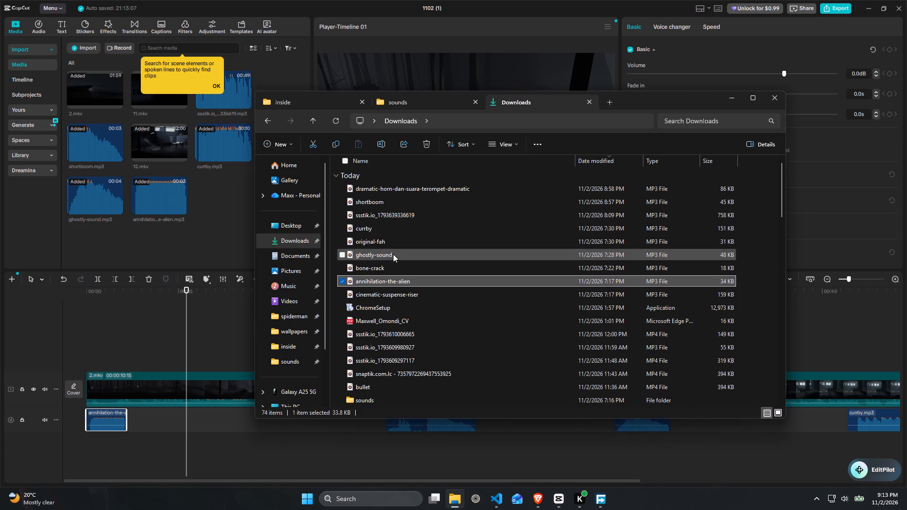
drag(388, 240, 329, 243)
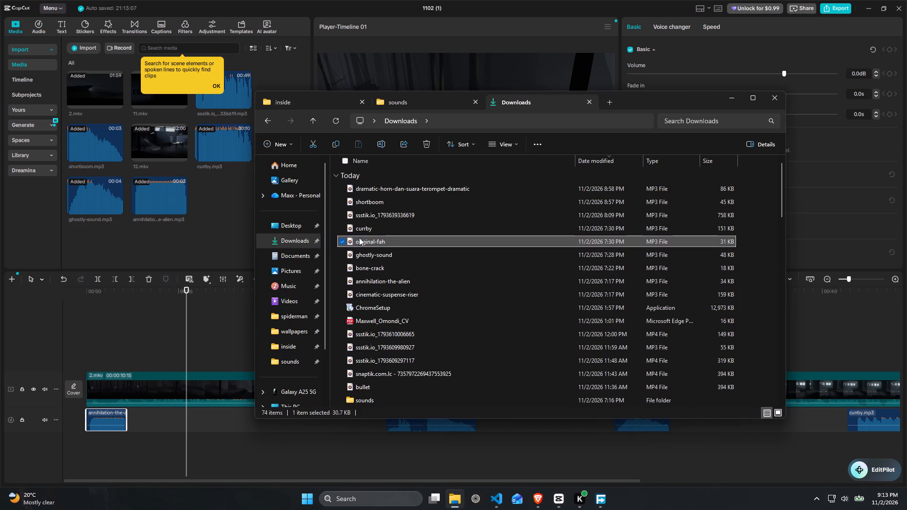
drag(363, 239, 224, 218)
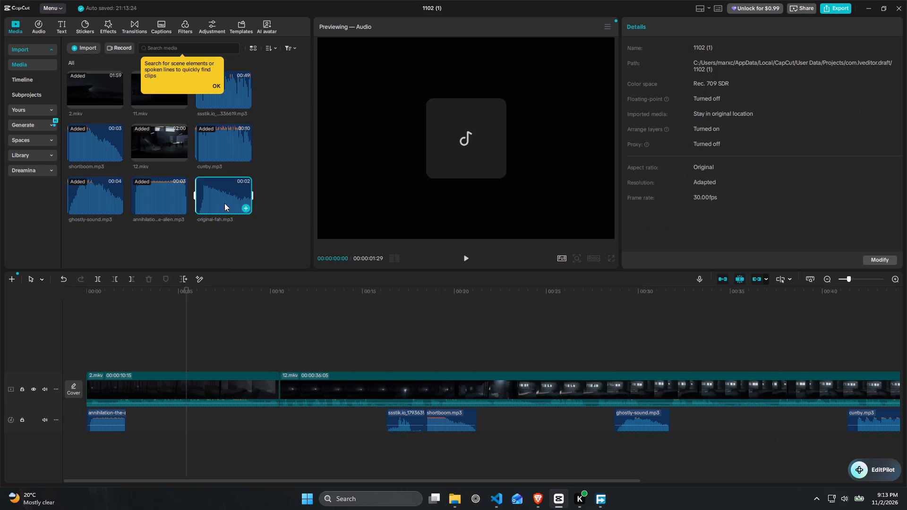
drag(224, 201, 146, 420)
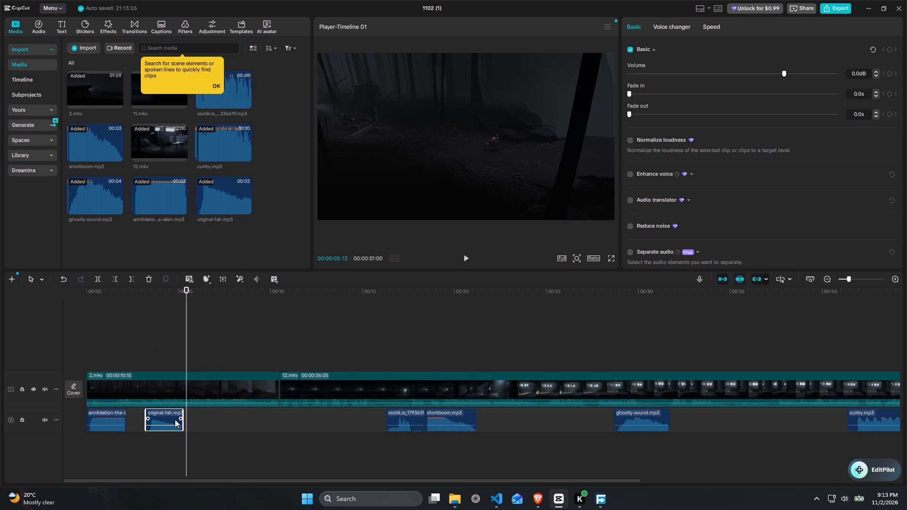
drag(163, 418, 170, 419)
Play back the original-fah.mp3 section from about 2.7 seconds to about 5.6 seconds to check its timing and loudness.
click(137, 294)
key(space)
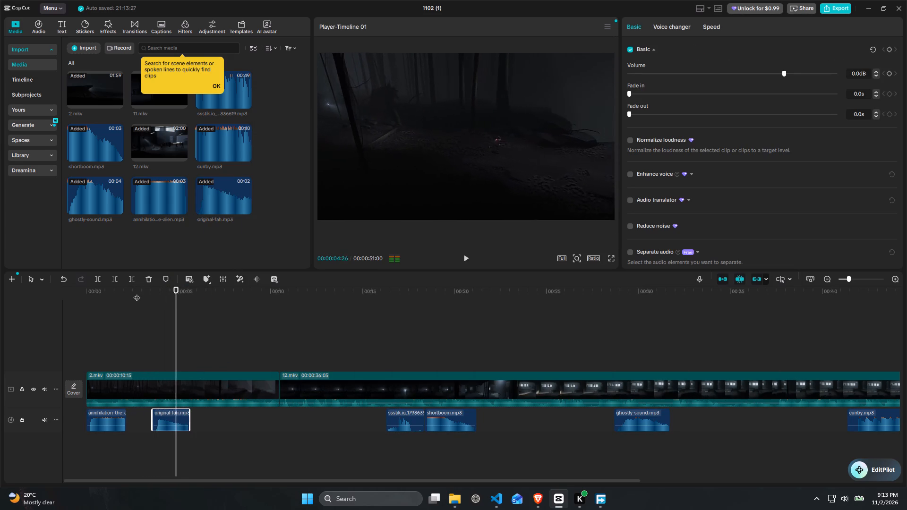
key(space)
Lower the volume of the original-fah.mp3 clip to about -5.1 dB.
click(170, 422)
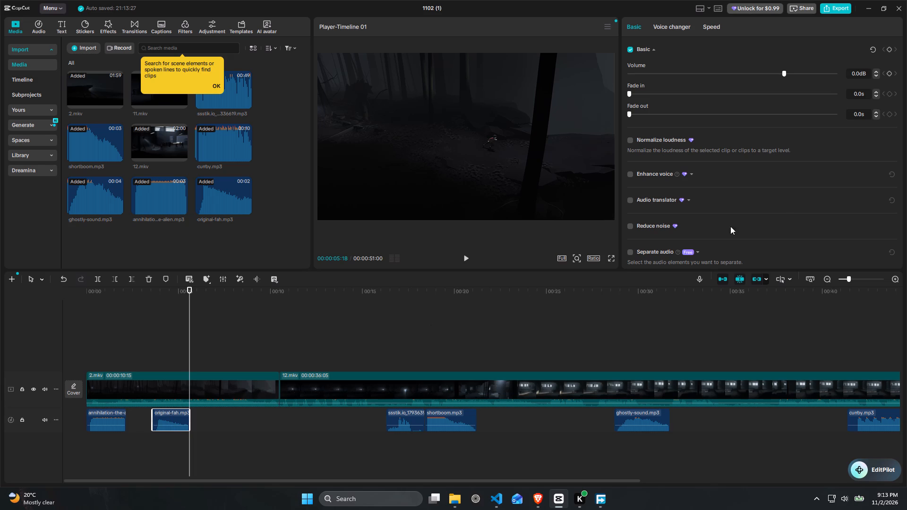
click(777, 71)
click(769, 74)
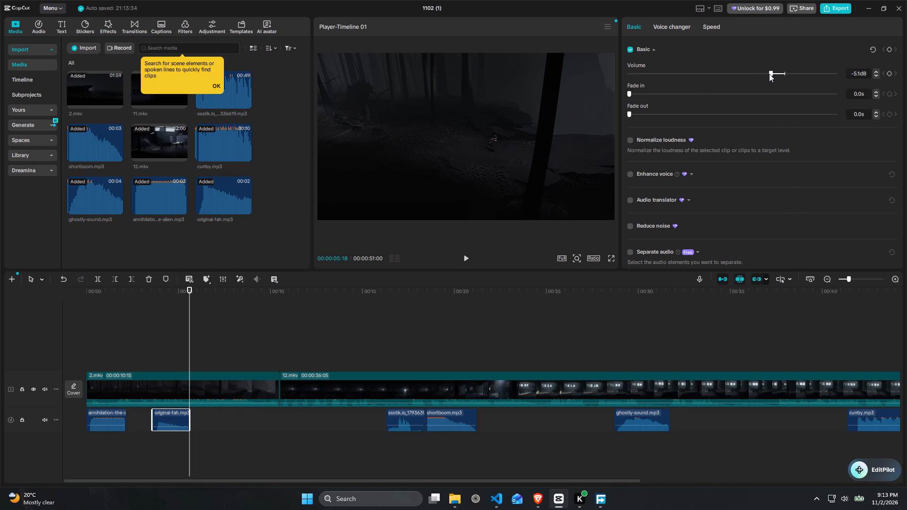
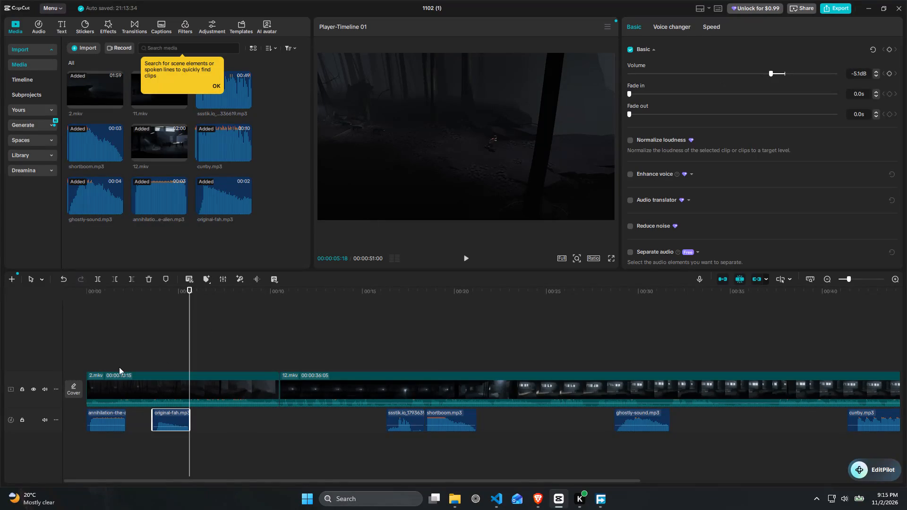
Play back the timeline from the start to about 21.5 seconds to review the sound effects with the footage.
drag(104, 292, 77, 299)
key(space)
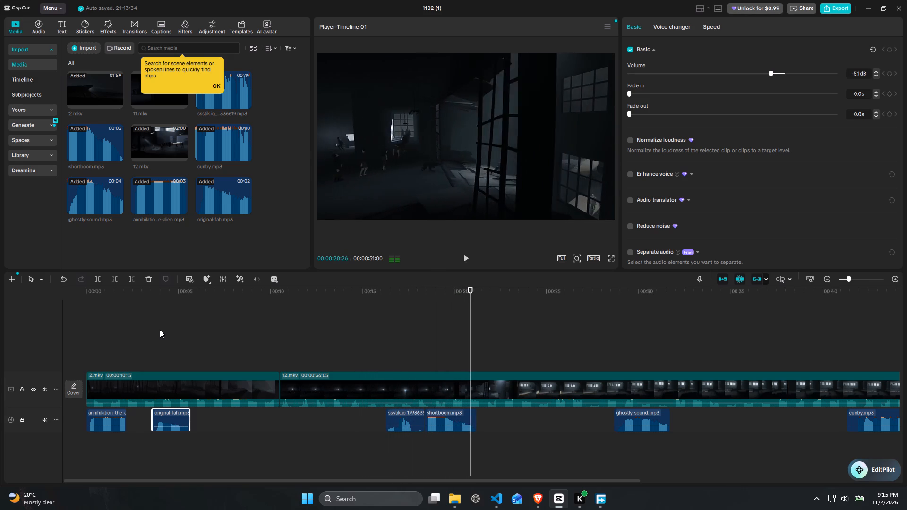
key(space)
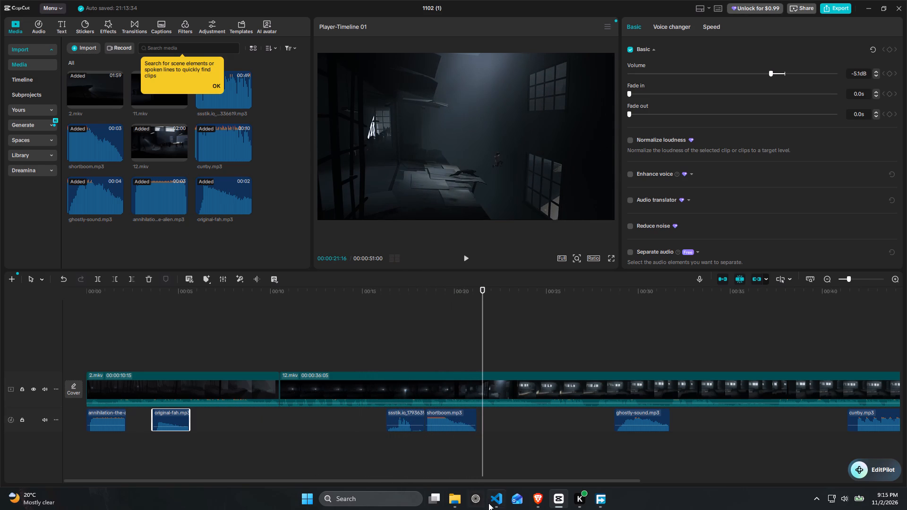
In File Explorer's sounds folder, listen to engineer_no01_1, yt1s_wU4BGgD and kid-slap-oh as candidate sound effects.
click(456, 499)
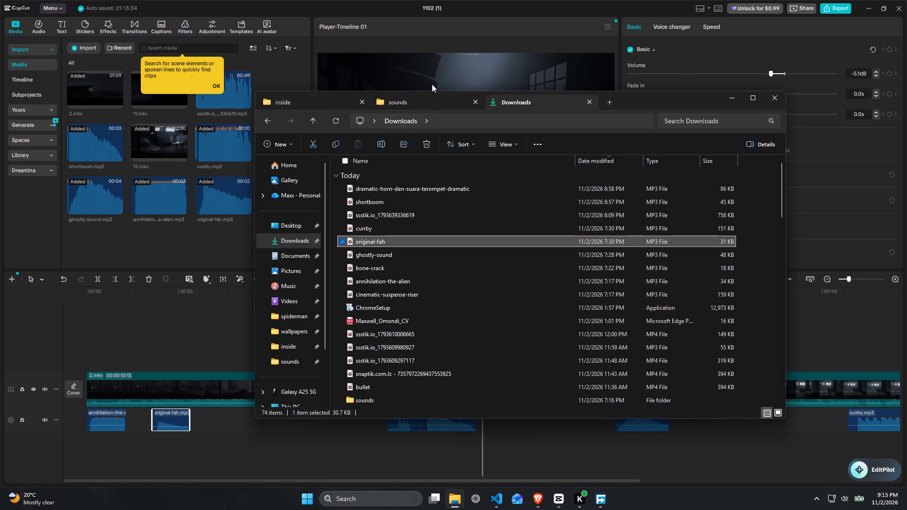
click(418, 97)
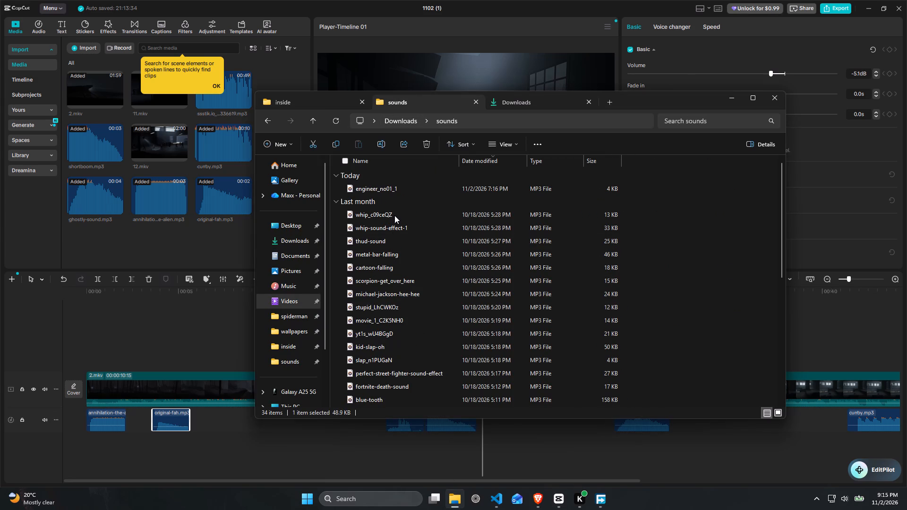
double_click(393, 186)
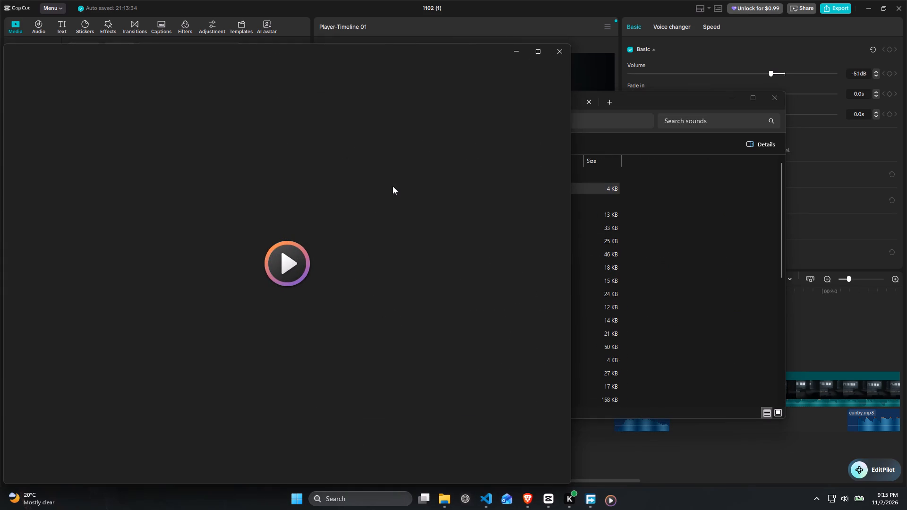
click(561, 55)
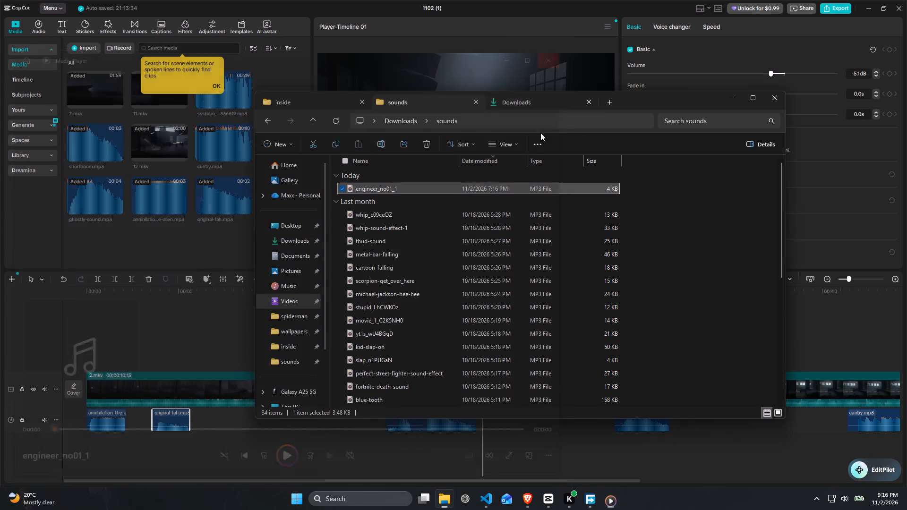
double_click(391, 335)
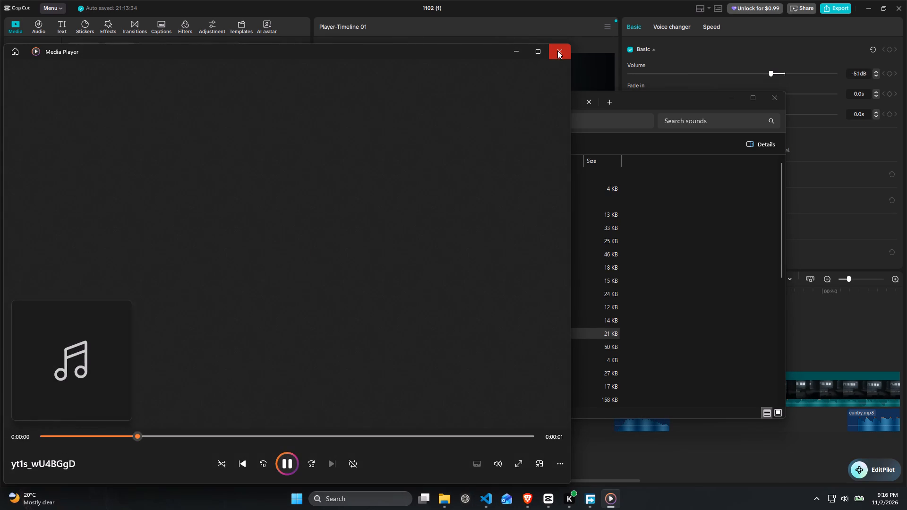
click(557, 51)
scroll(393, 308, down, 1)
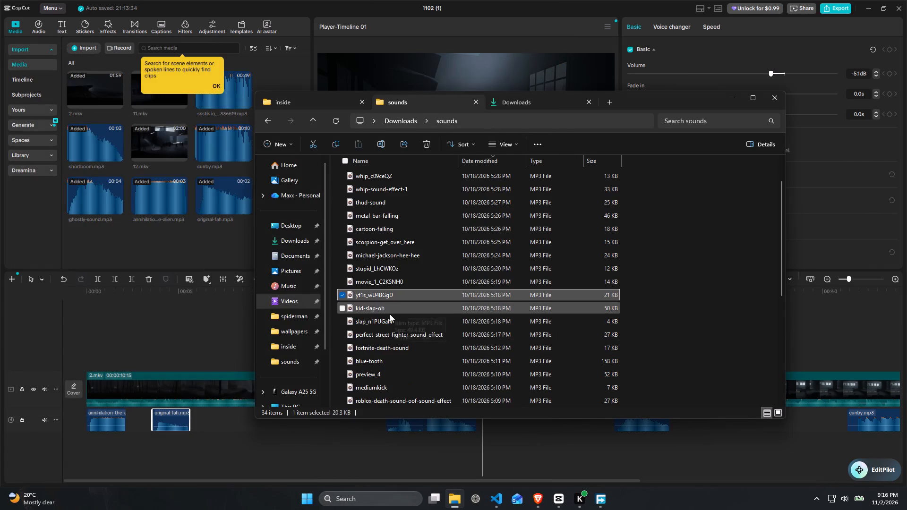
double_click(368, 307)
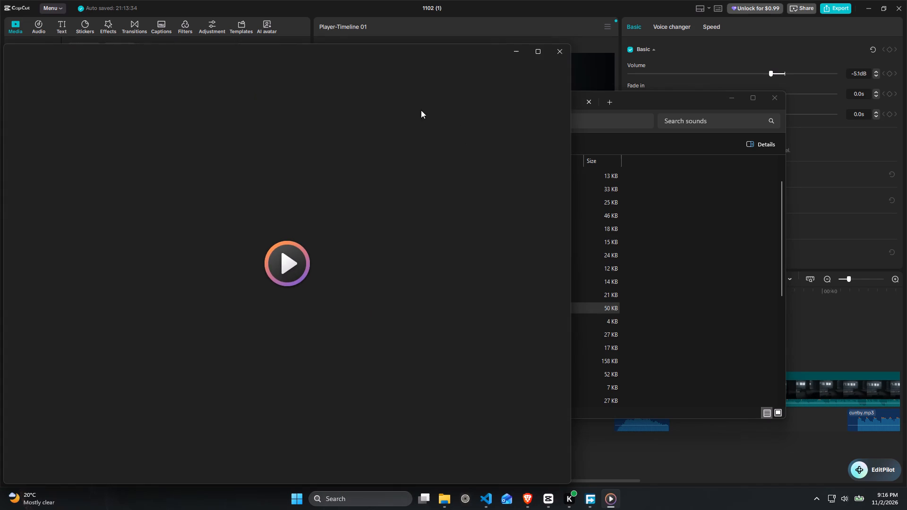
click(555, 52)
Listen to cracked-sheild, the Franz Schubert Ellens Gesang III track and blue-tooth from the sounds folder, and return to CapCut.
scroll(442, 306, down, 2)
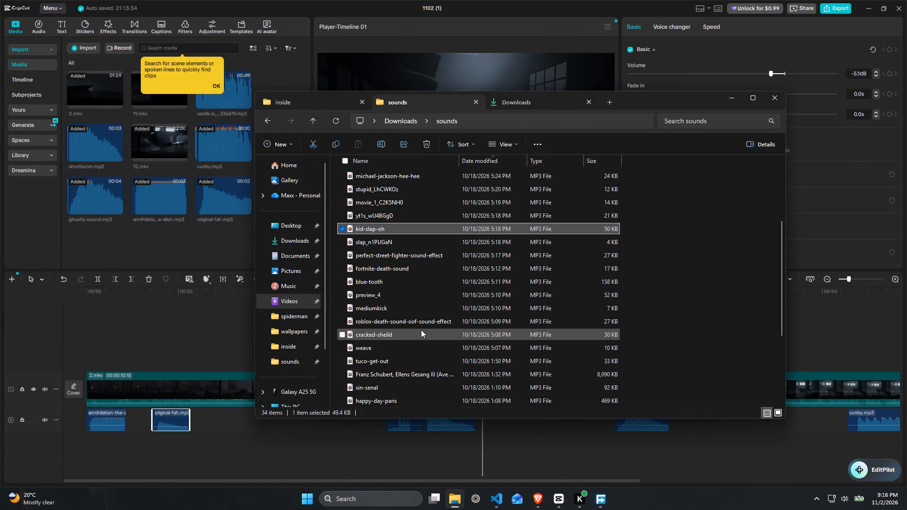
double_click(370, 331)
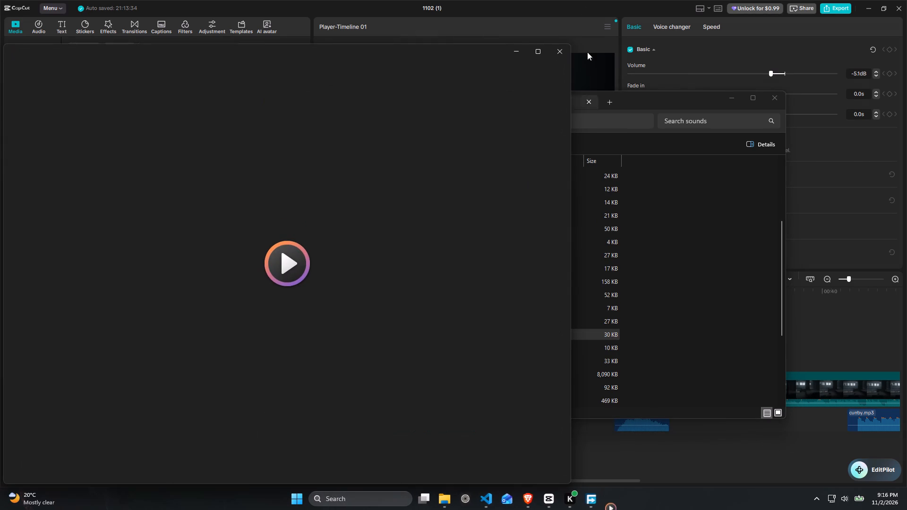
click(560, 52)
scroll(456, 289, down, 1)
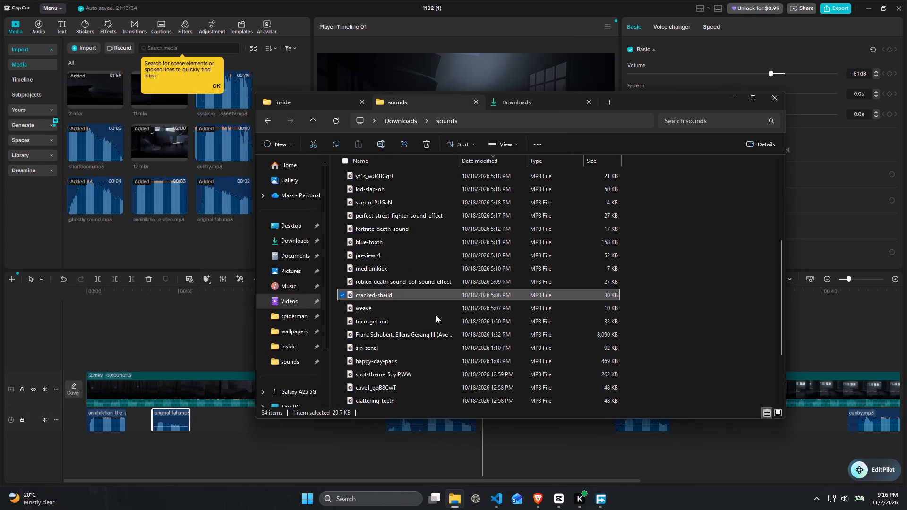
double_click(407, 335)
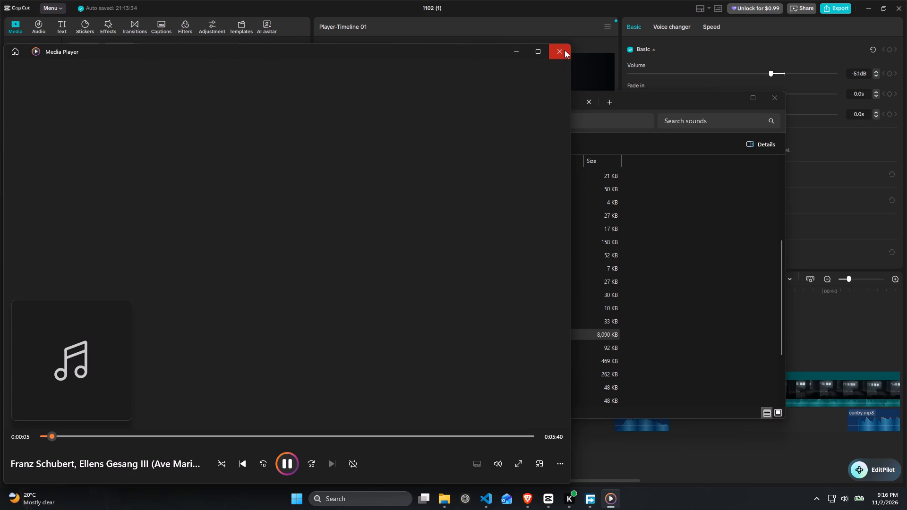
click(565, 50)
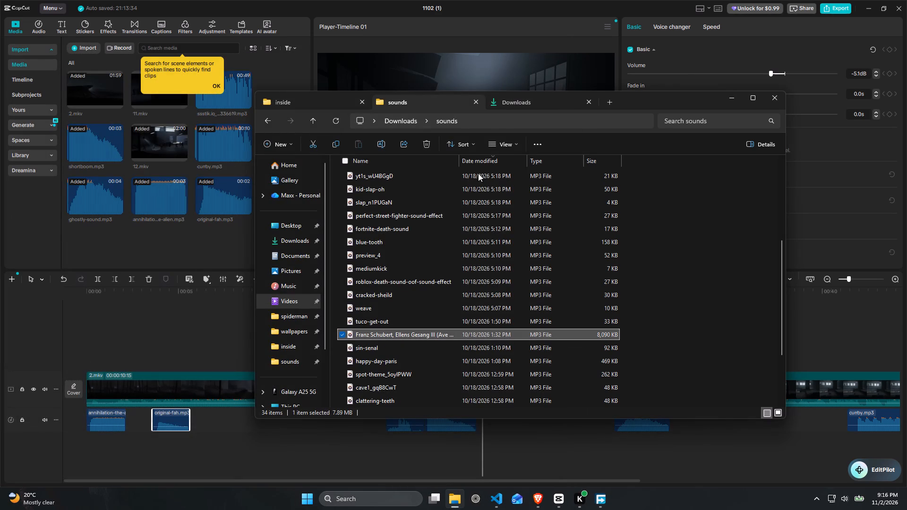
double_click(410, 245)
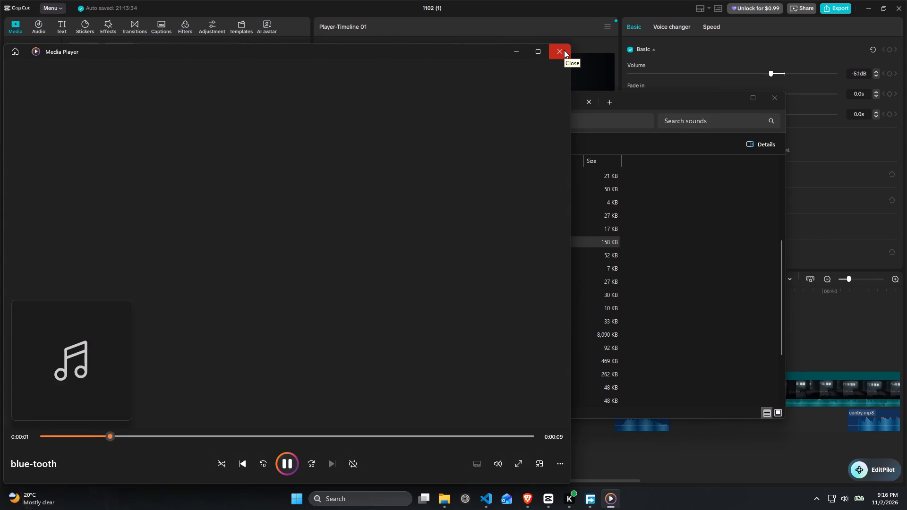
click(564, 50)
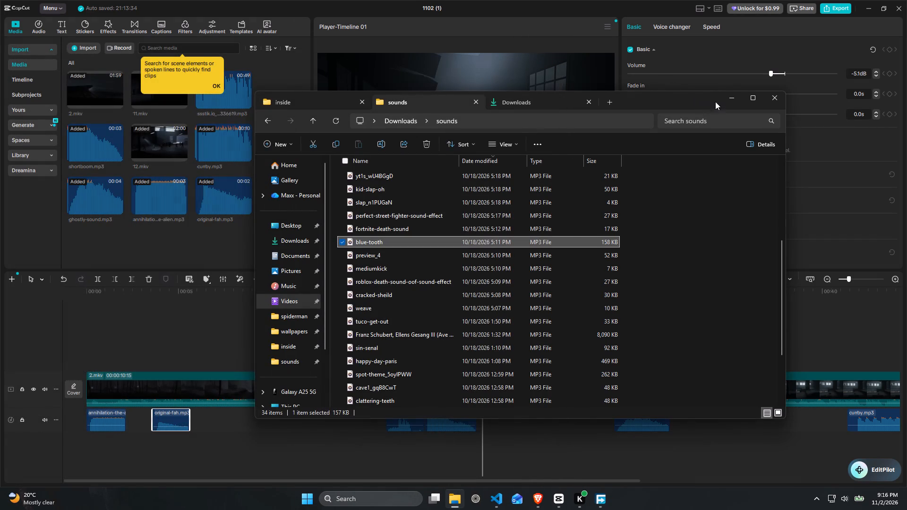
click(729, 99)
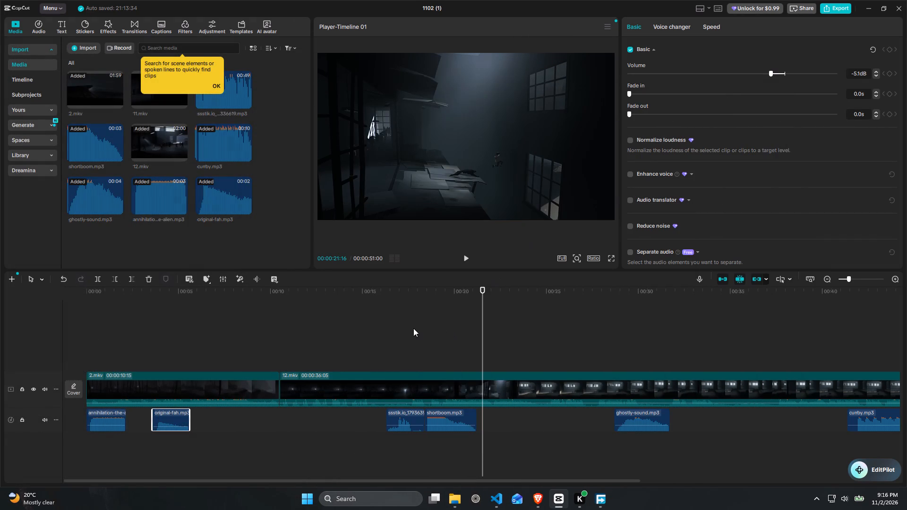
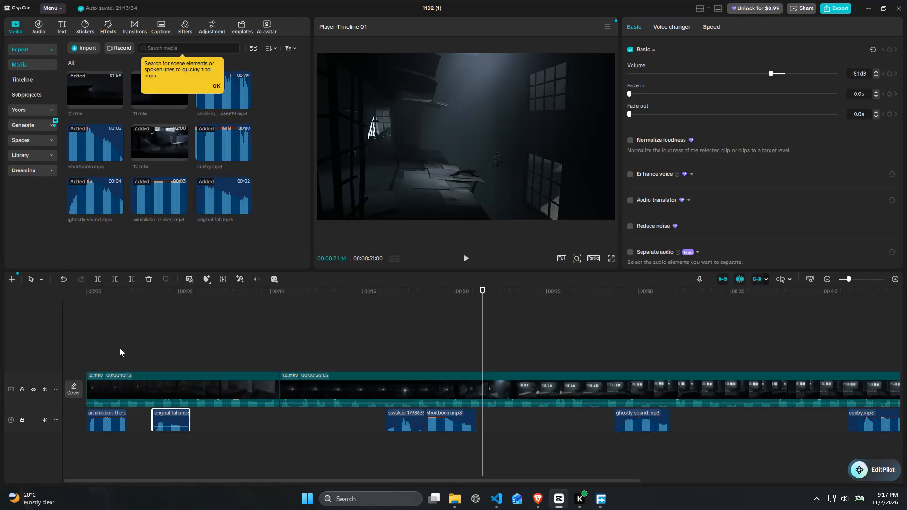
Play back the timeline from the start to about 35 seconds to review the footage with its sound effects.
drag(94, 292, 67, 289)
key(space)
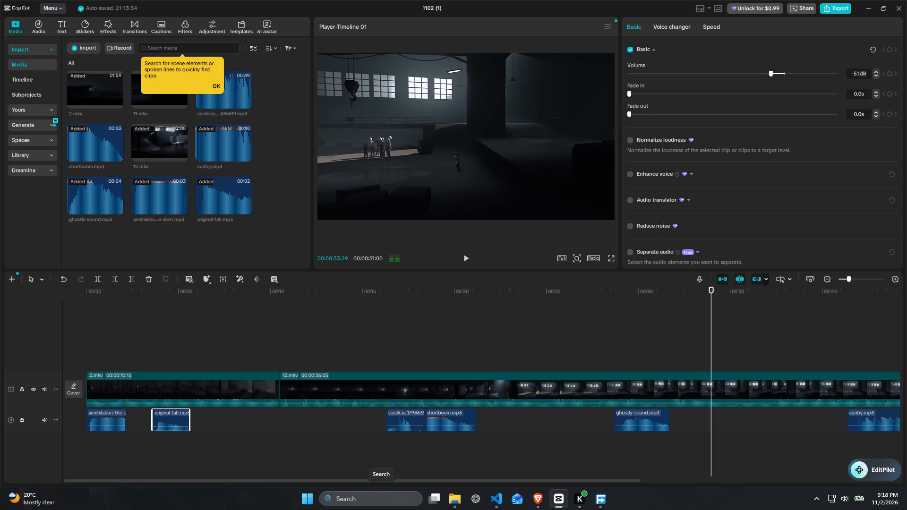
key(space)
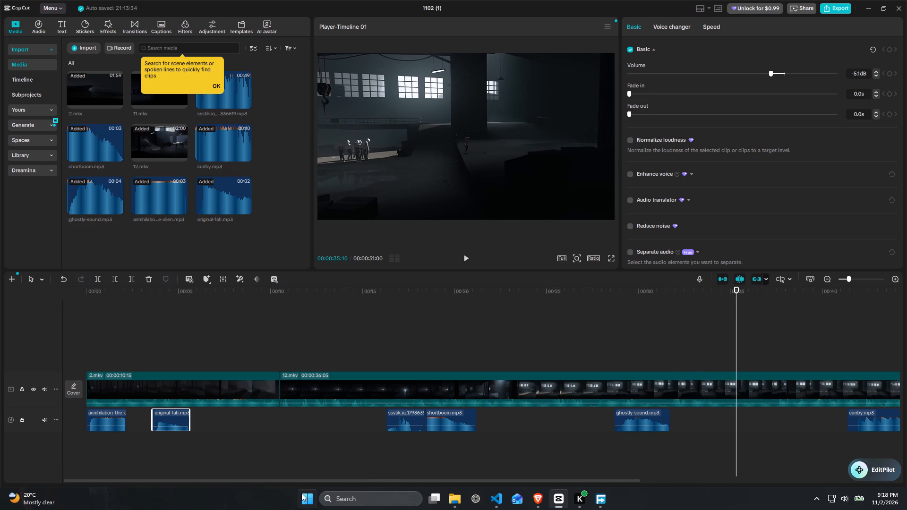
Switch to File Explorer, look through Downloads and the sounds folder, and listen to engineer_no01_1.
click(460, 498)
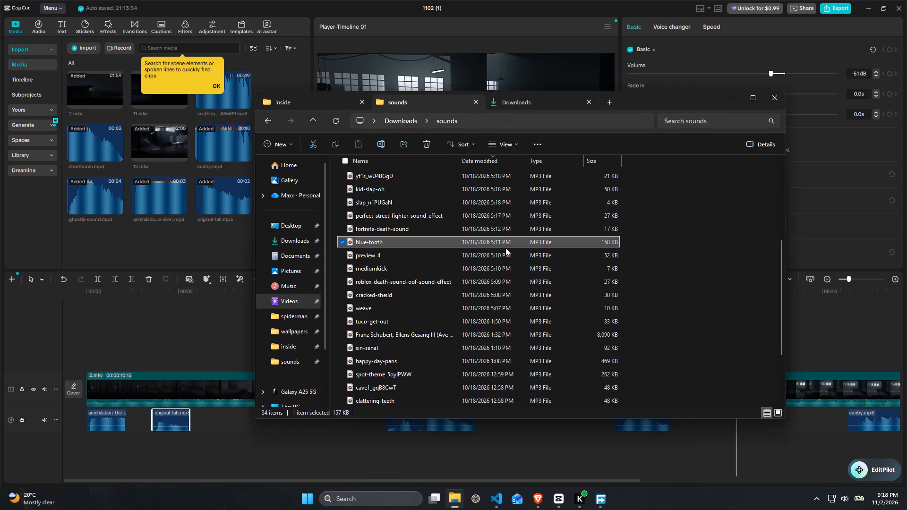
click(520, 100)
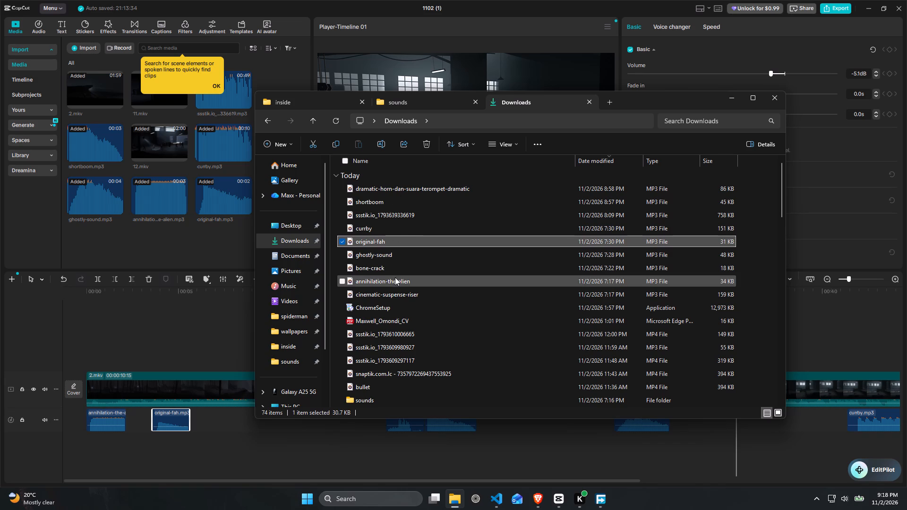
click(400, 102)
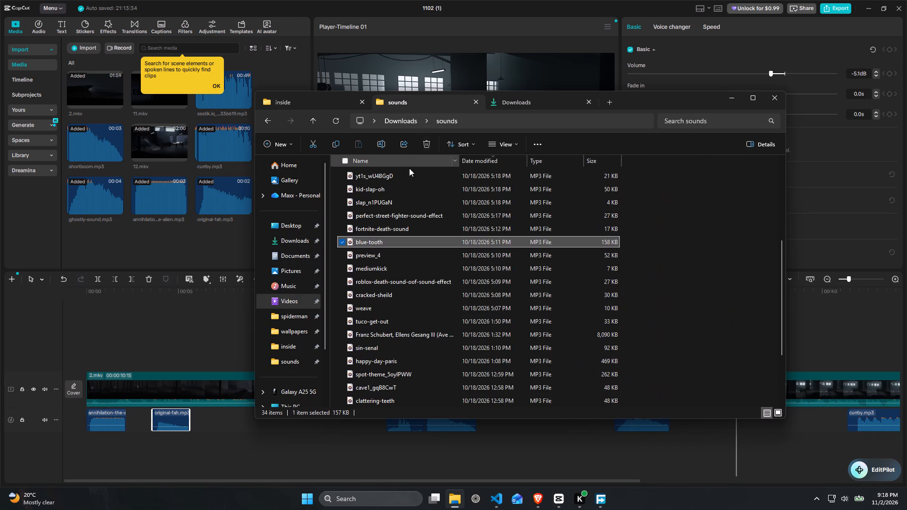
scroll(397, 177, up, 6)
double_click(384, 191)
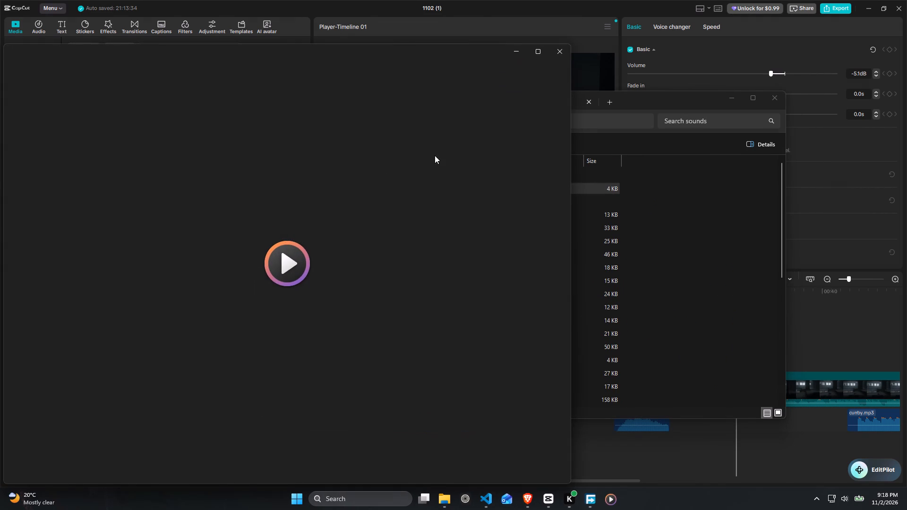
click(557, 56)
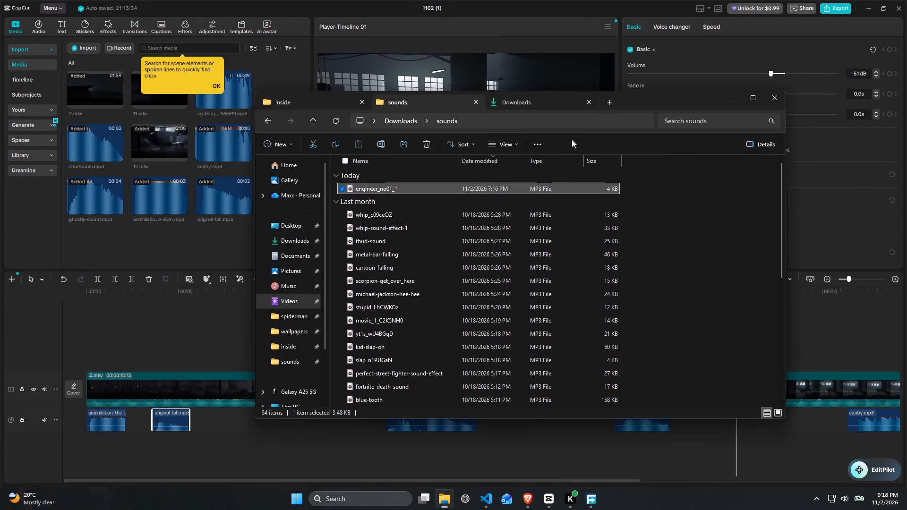
Import engineer_no01_1 into the CapCut project media and place it on the audio track at about 34 seconds.
drag(436, 186, 188, 244)
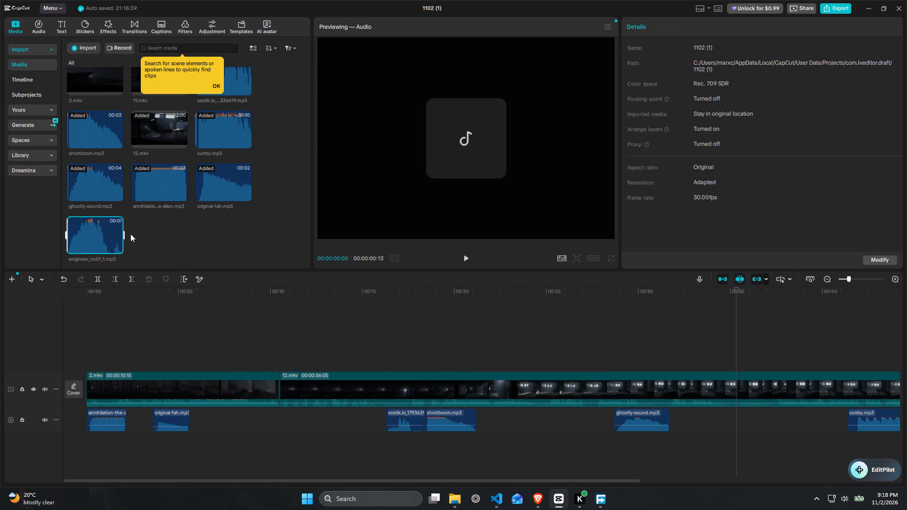
drag(102, 236, 711, 417)
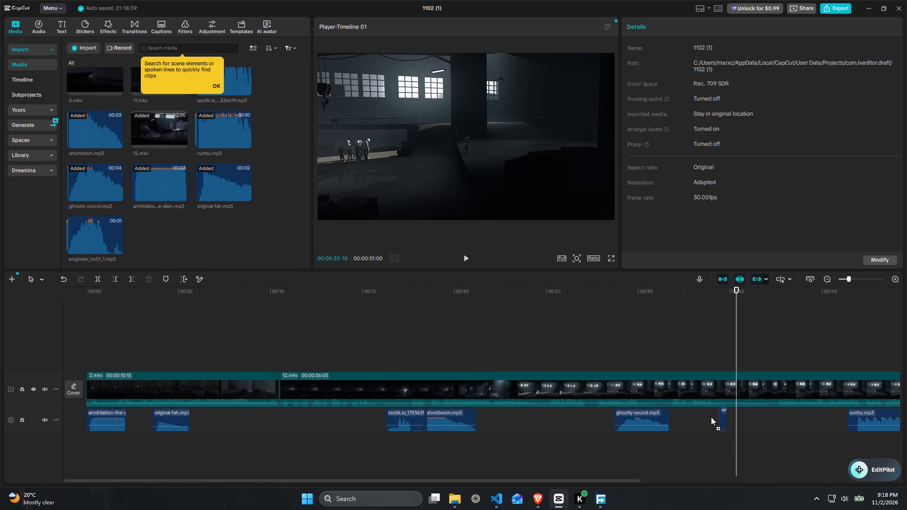
drag(711, 417, 708, 417)
Check the engineer_no01_1 clip against the footage and move it earlier, to about 31.8 seconds, just after ghostly-sound.
click(673, 288)
key(space)
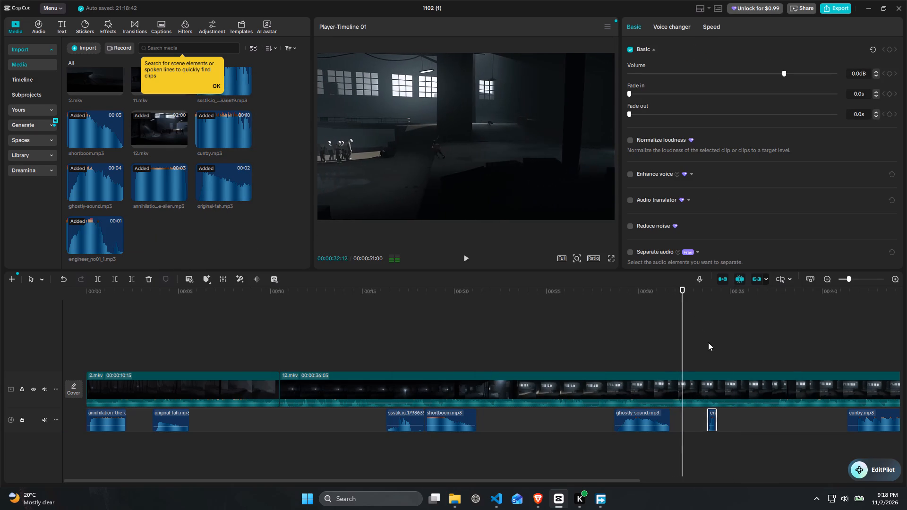
key(space)
drag(712, 414, 686, 415)
click(653, 288)
key(space)
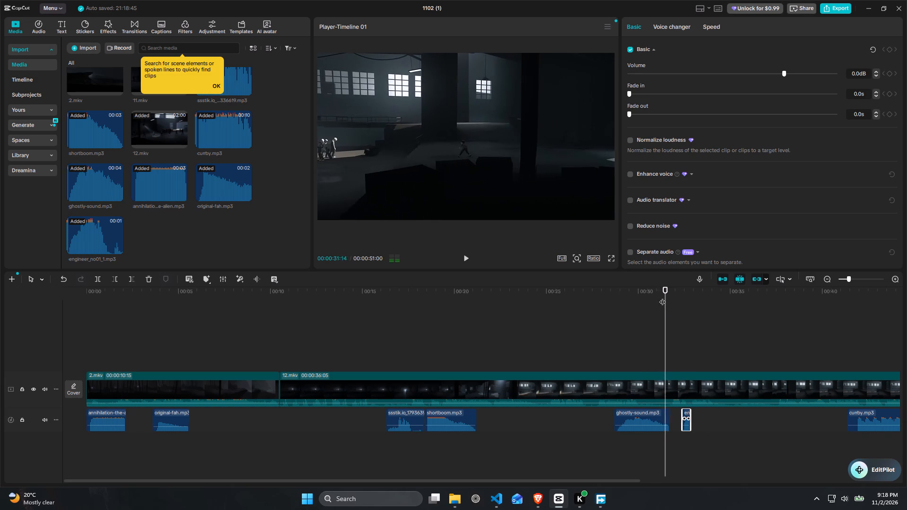
key(space)
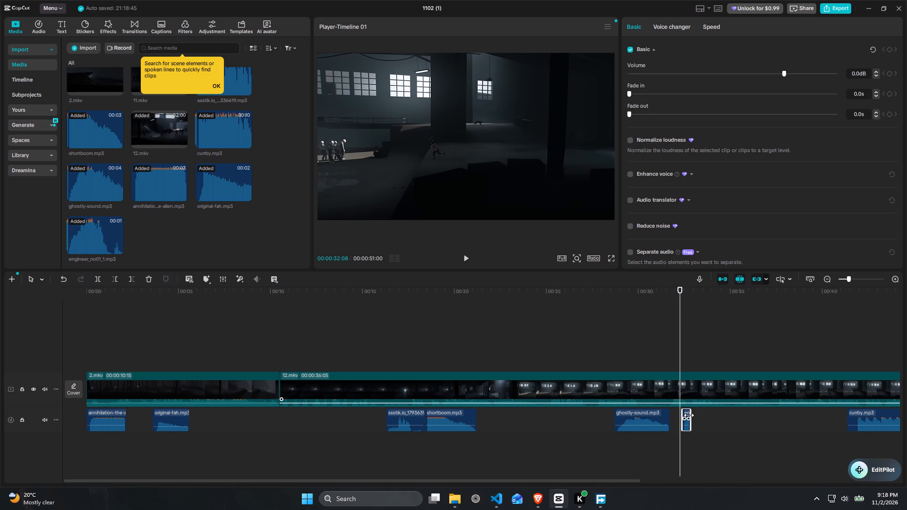
drag(685, 414, 676, 416)
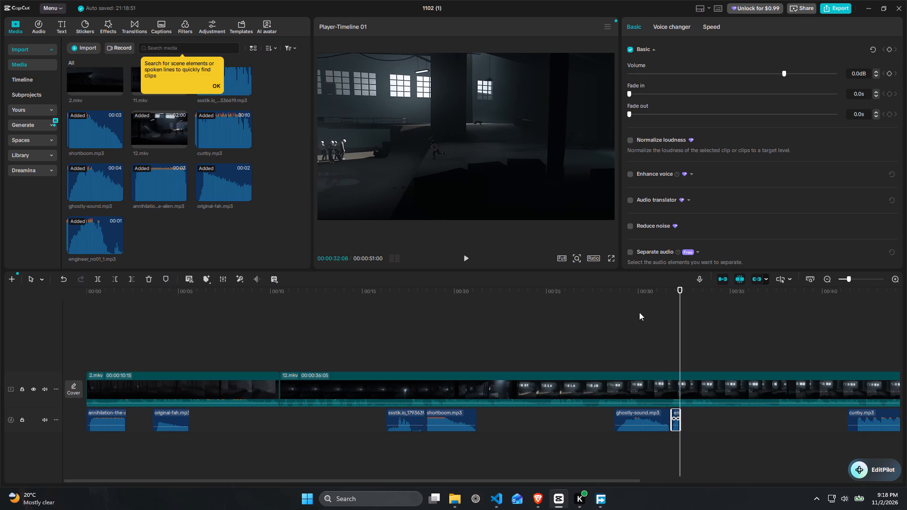
Replay the section around the engineer_no01_1 clip and shift the clip slightly later, to about 32.1 seconds.
click(639, 294)
key(space)
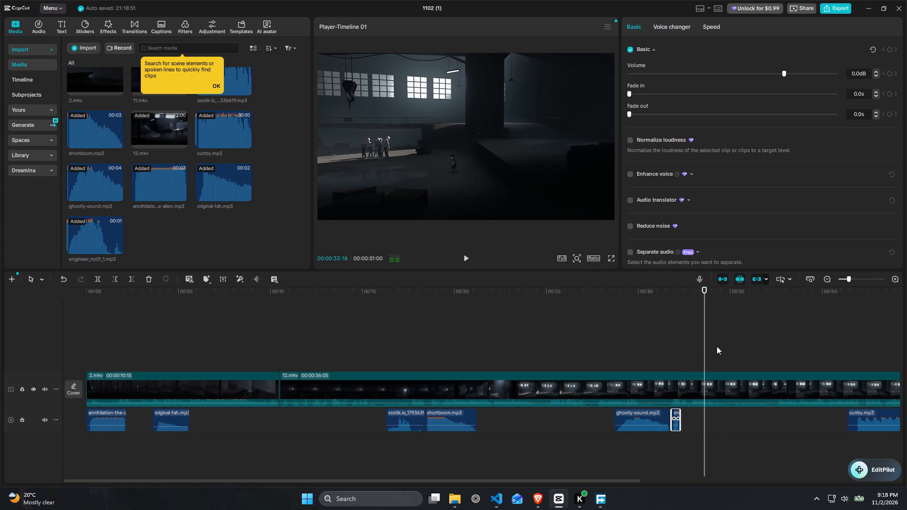
key(space)
drag(680, 415, 691, 416)
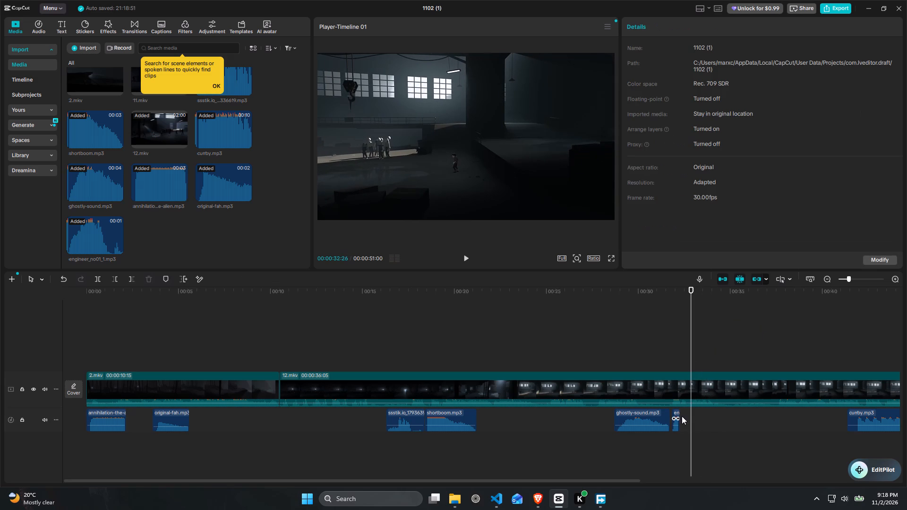
ctrl+scroll(677, 395, up, 8)
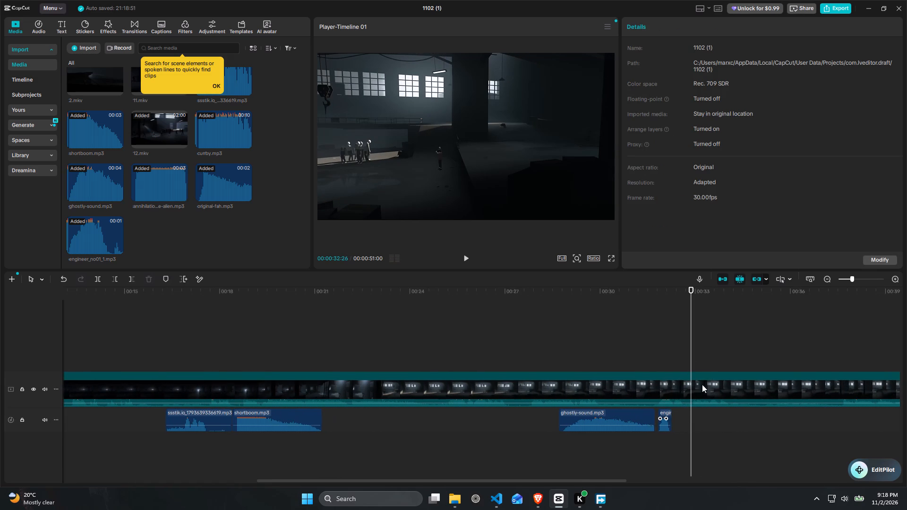
click(631, 287)
key(space)
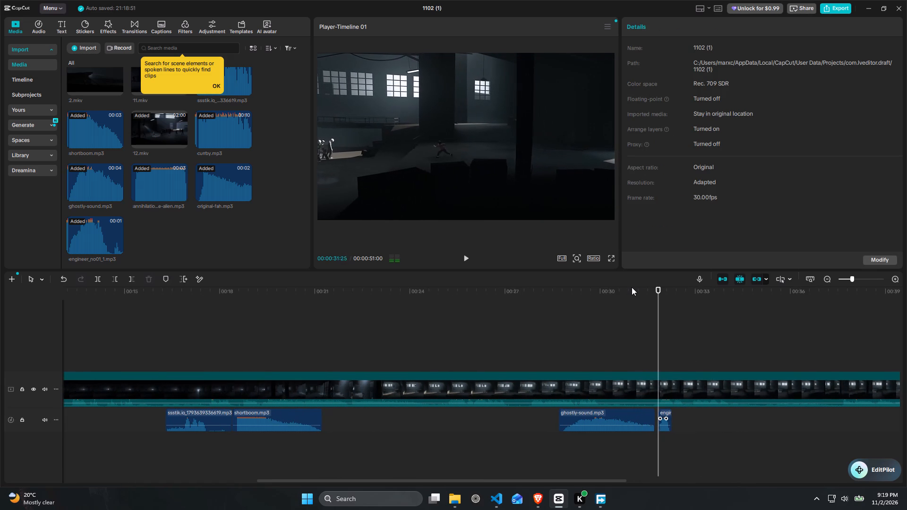
key(space)
drag(666, 413, 670, 413)
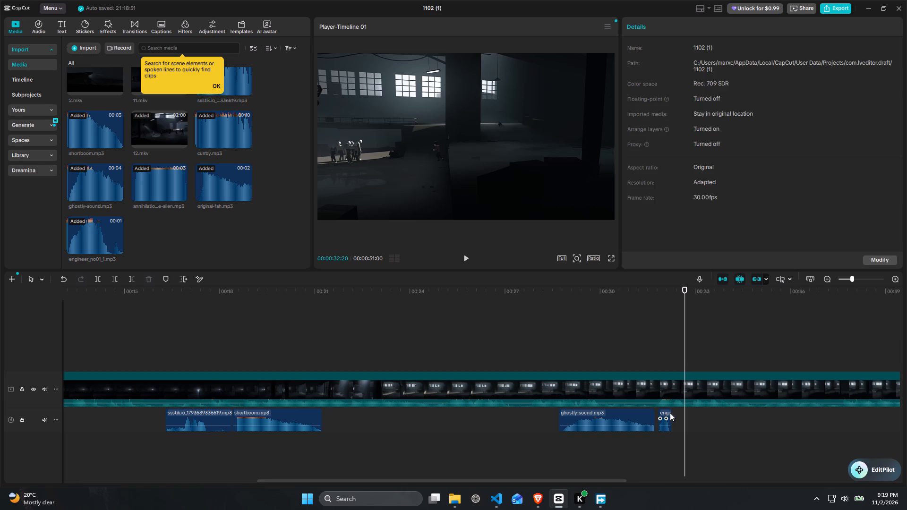
drag(670, 413, 675, 413)
Play back the timeline from about 31 to 38.5 seconds to review the repositioned engineer_no01_1 sound.
click(634, 291)
key(space)
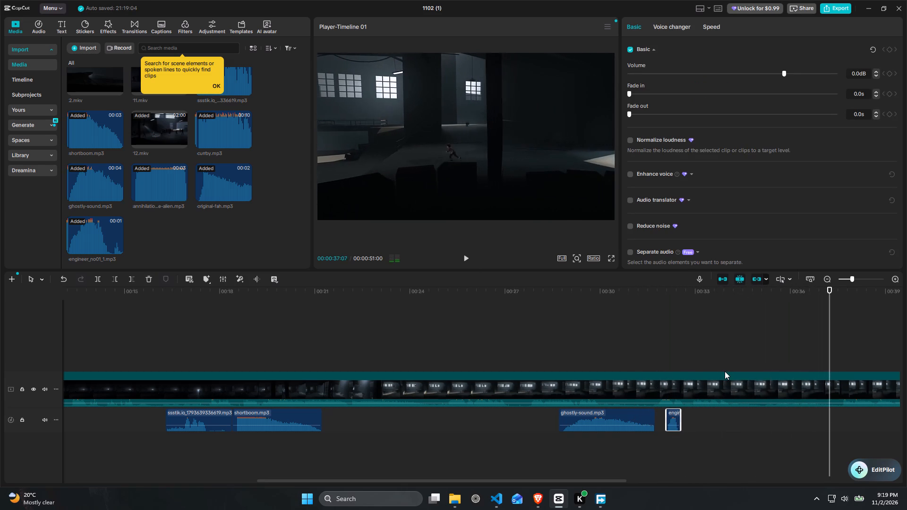
scroll(725, 371, left, 2)
key(space)
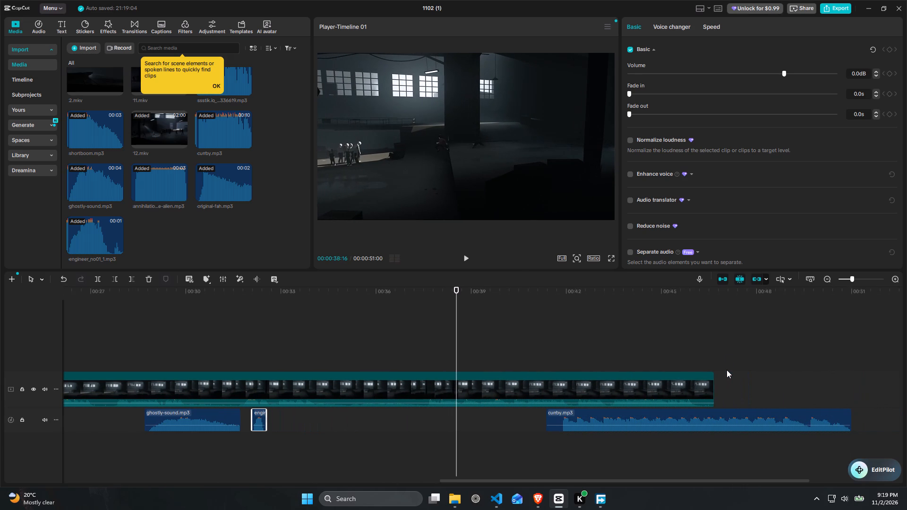
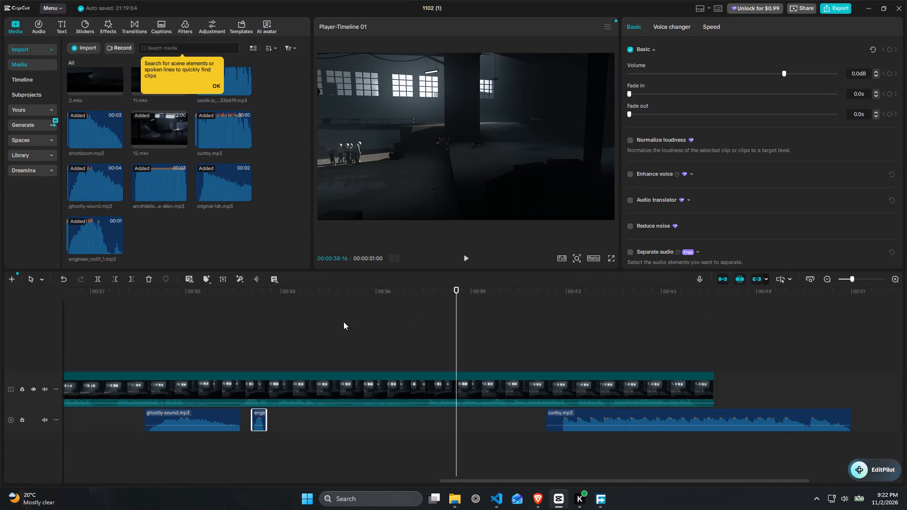
Replay the timeline from about 31 to 40 seconds to review the section containing the engineer_no01_1 sound.
drag(274, 294, 233, 298)
key(space)
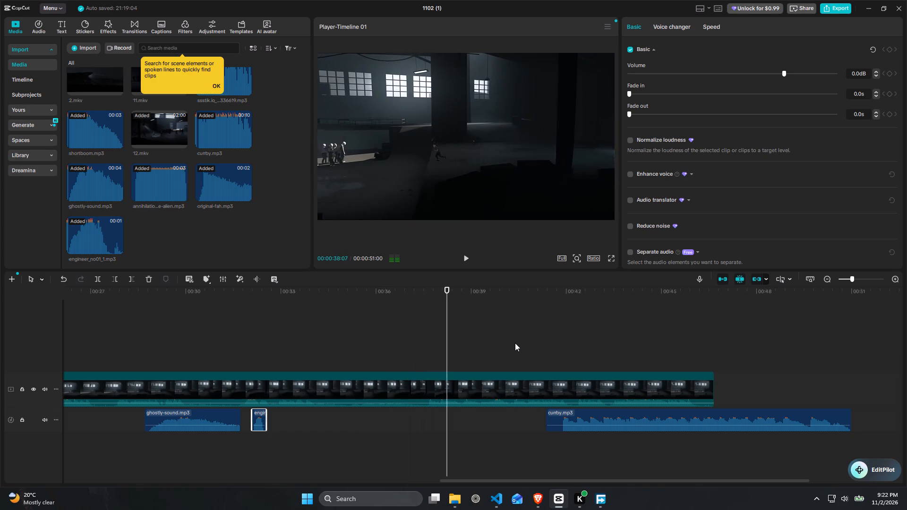
key(space)
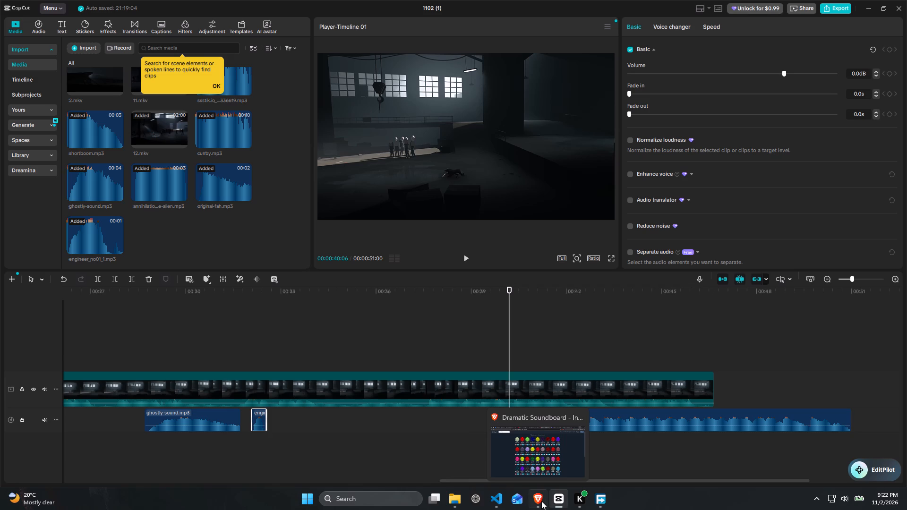
Audition cartoon-falling, scorpion-get_over_here, stupid_LhCWKOz, movie_1_C2K5NH0 and yt1s_wU4BGgD from the sounds folder in File Explorer.
click(450, 501)
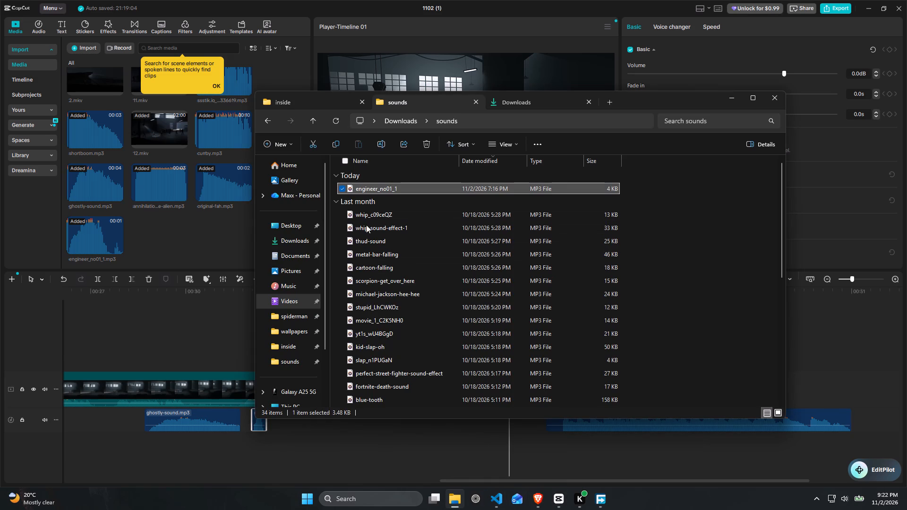
double_click(373, 265)
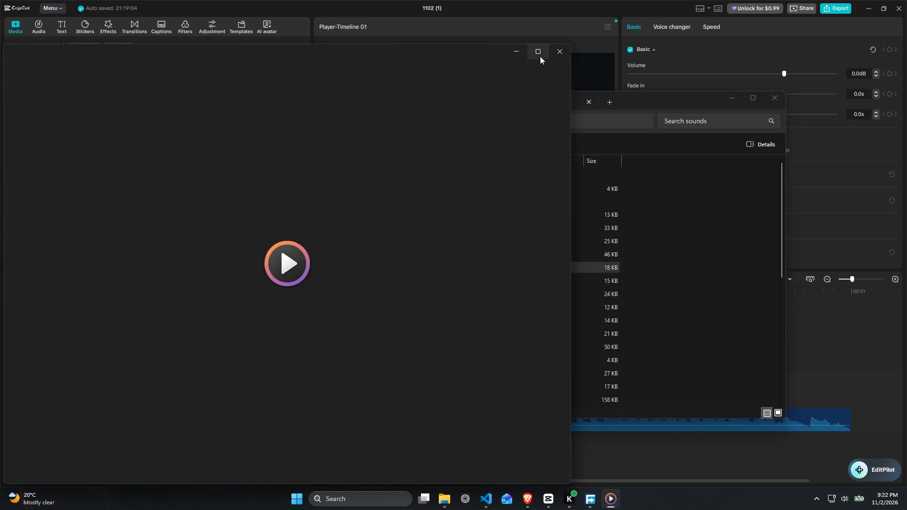
click(562, 54)
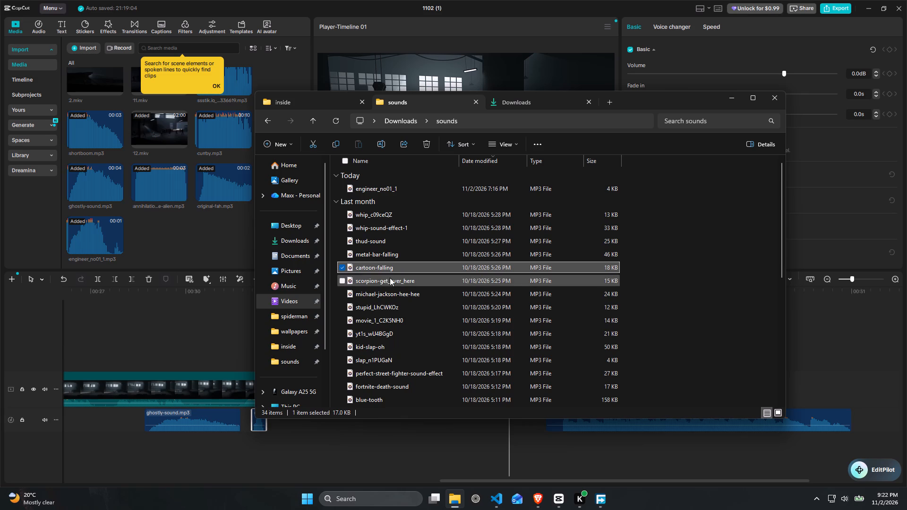
double_click(383, 280)
click(556, 51)
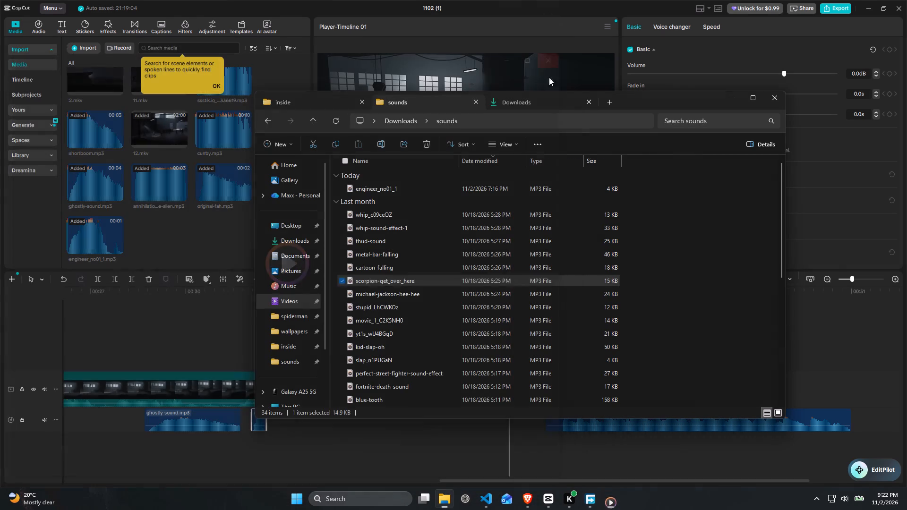
double_click(381, 309)
click(565, 45)
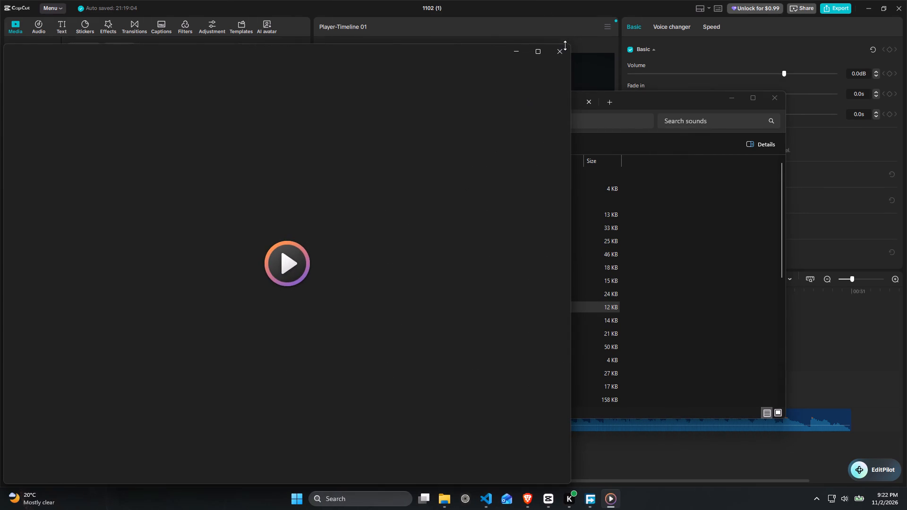
click(556, 46)
double_click(394, 320)
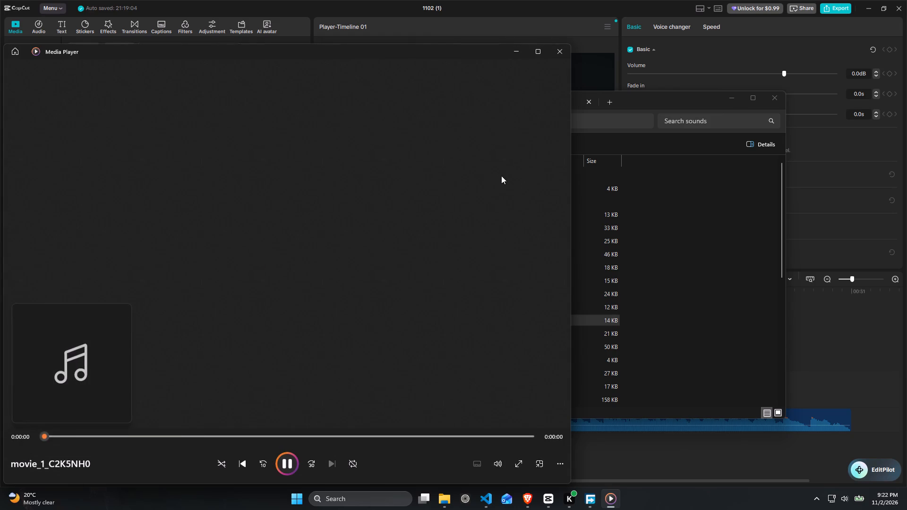
click(559, 55)
double_click(390, 338)
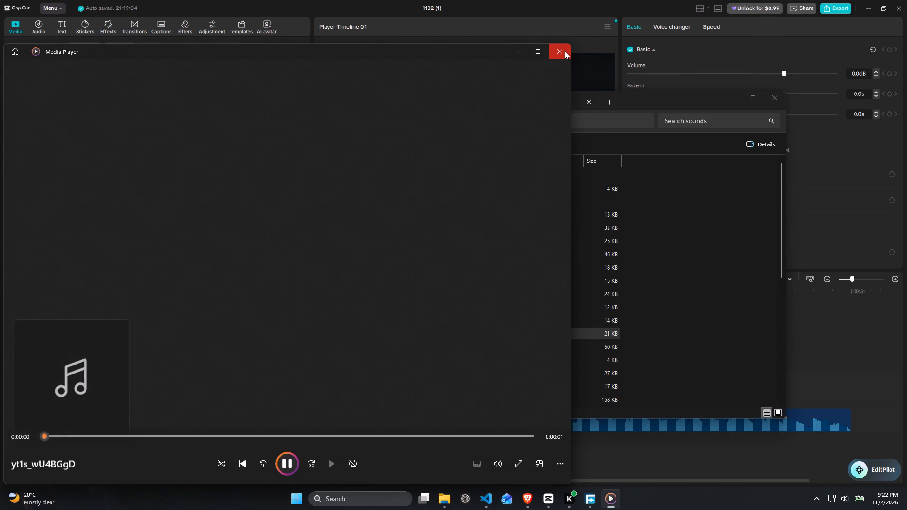
click(565, 51)
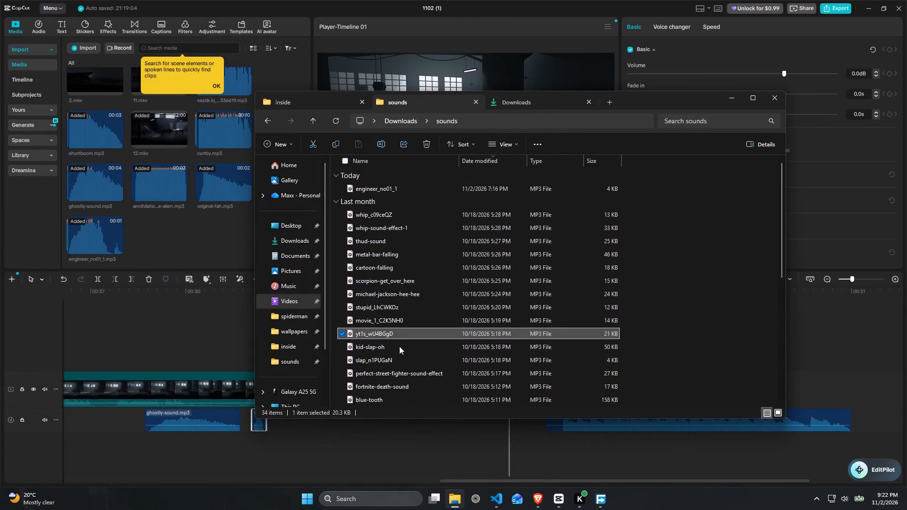
Audition kid-slap-oh, slap_n1PUGaN, perfect-street-fighter-sound-effect and preview_4 from the sounds folder, then return to CapCut.
double_click(399, 346)
click(556, 56)
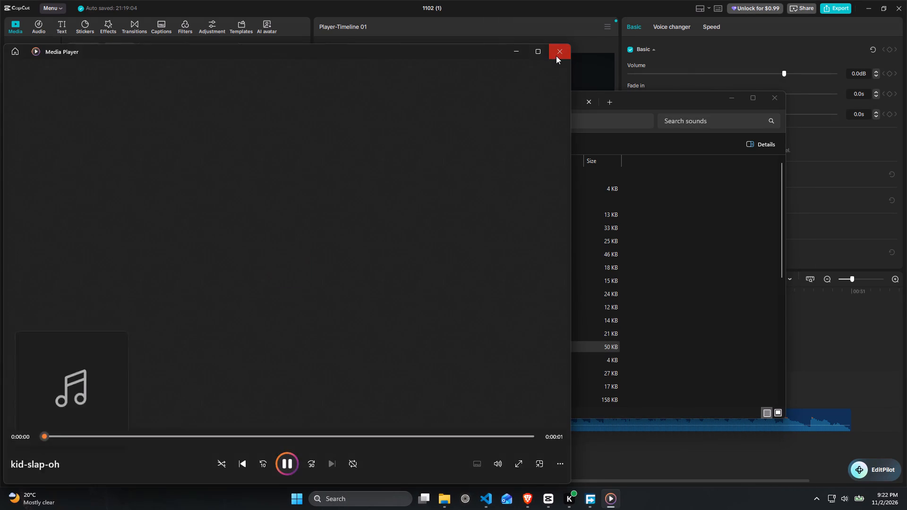
double_click(374, 360)
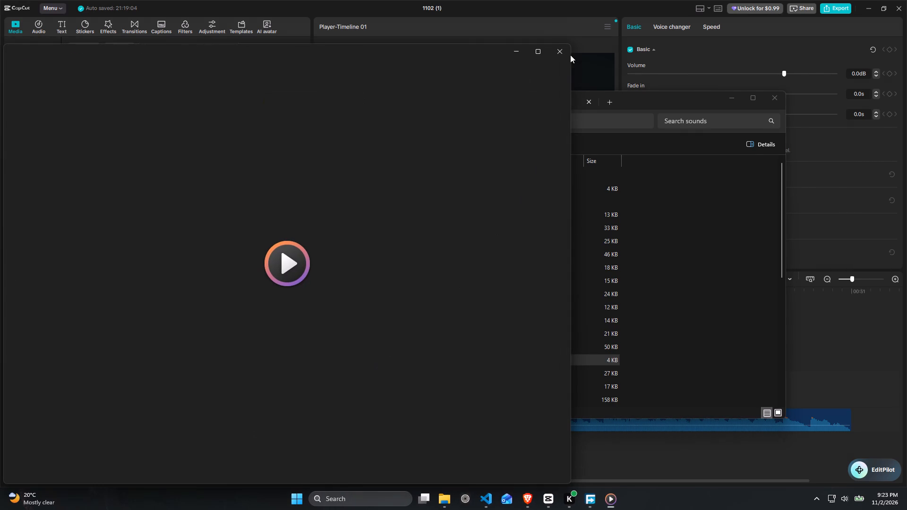
click(564, 51)
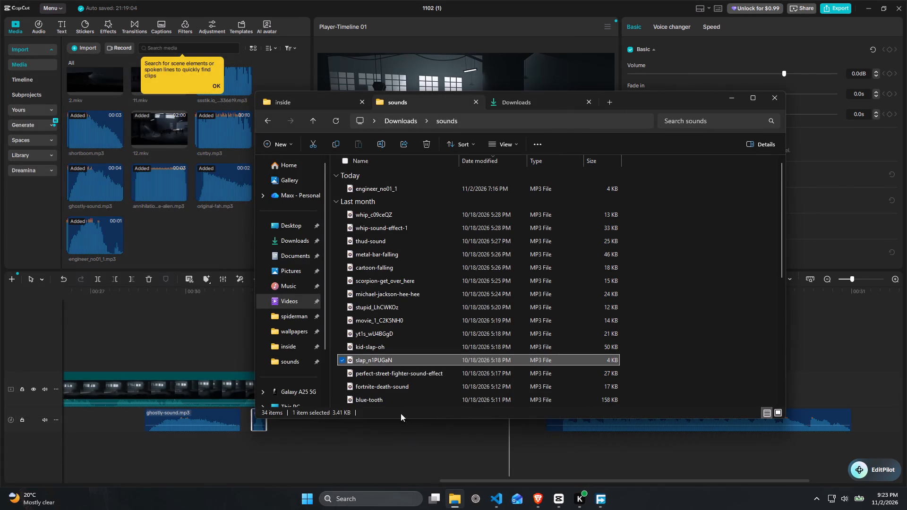
double_click(399, 373)
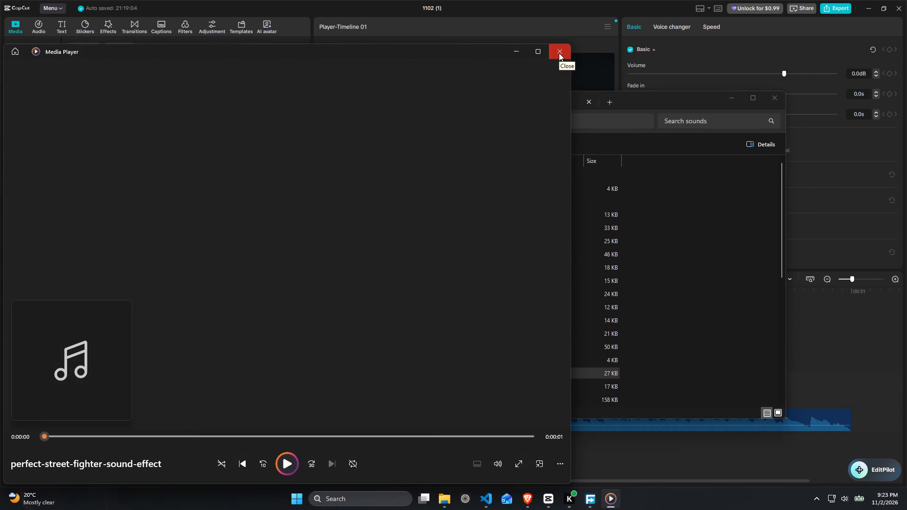
click(559, 53)
scroll(458, 284, down, 1)
double_click(393, 373)
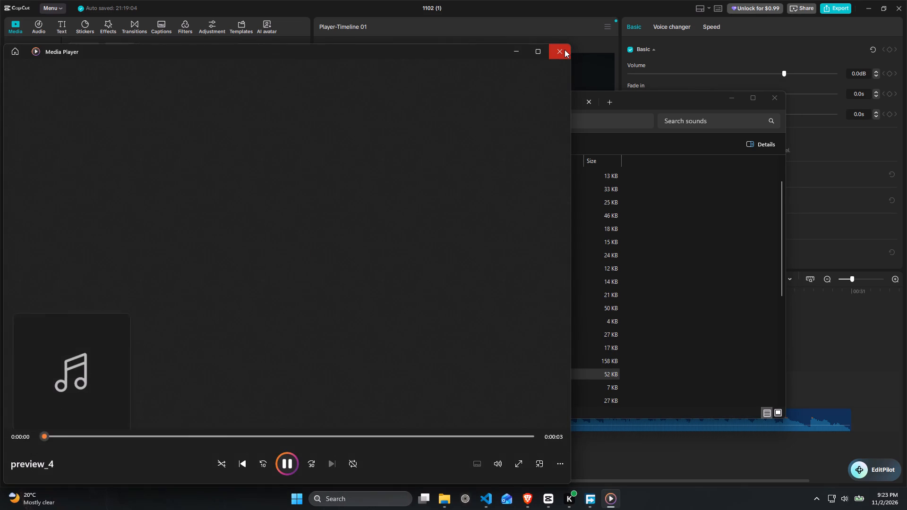
click(565, 50)
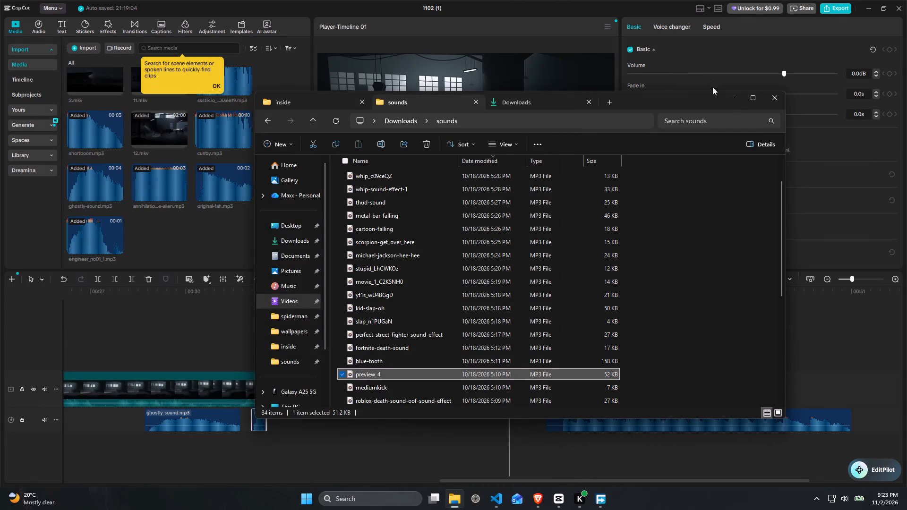
click(738, 104)
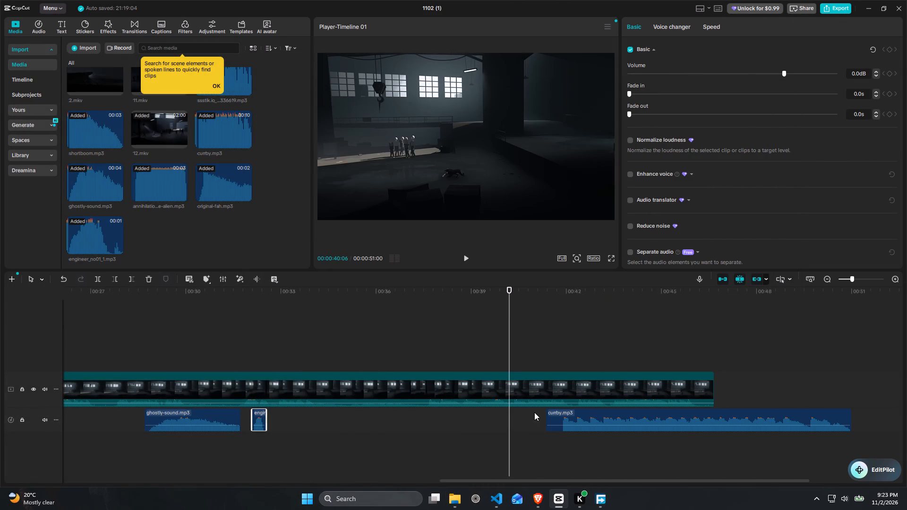
Play back the timeline from about 40 seconds to nearly 50 seconds to review the ending with cunty.mp3.
key(space)
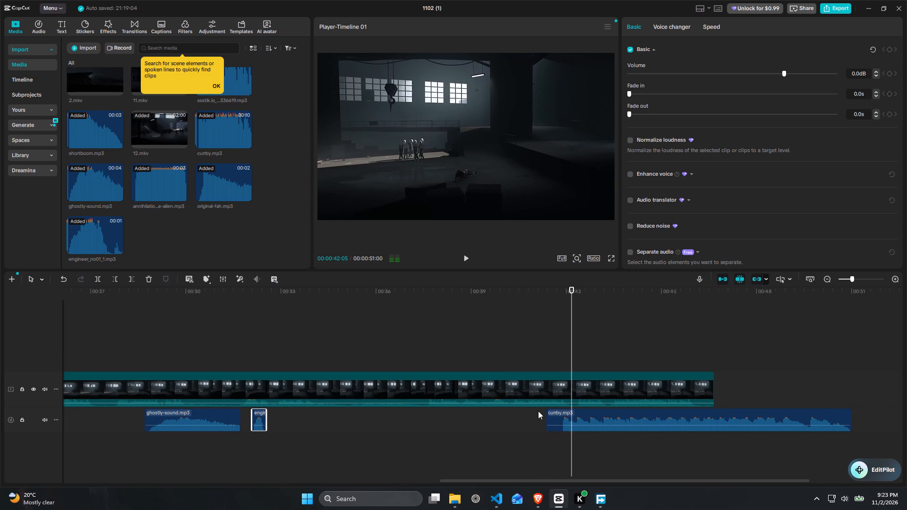
scroll(593, 404, left, 1)
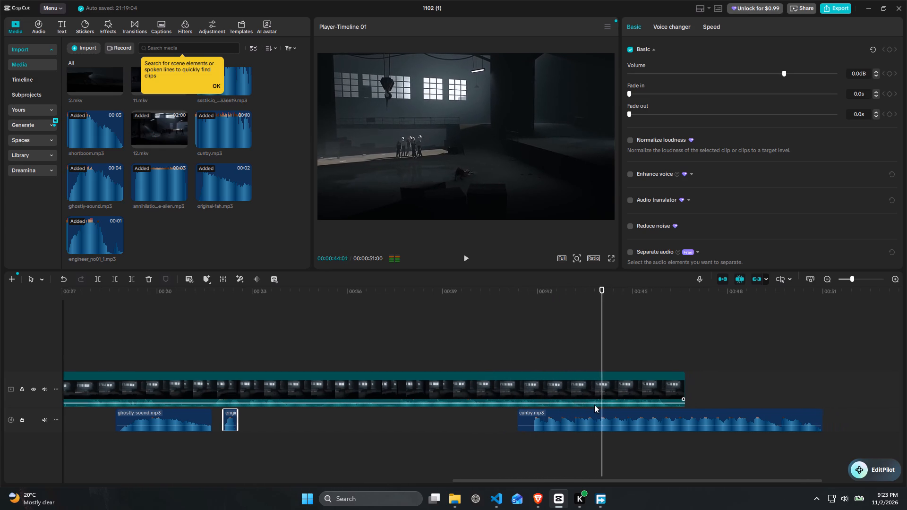
scroll(594, 405, left, 1)
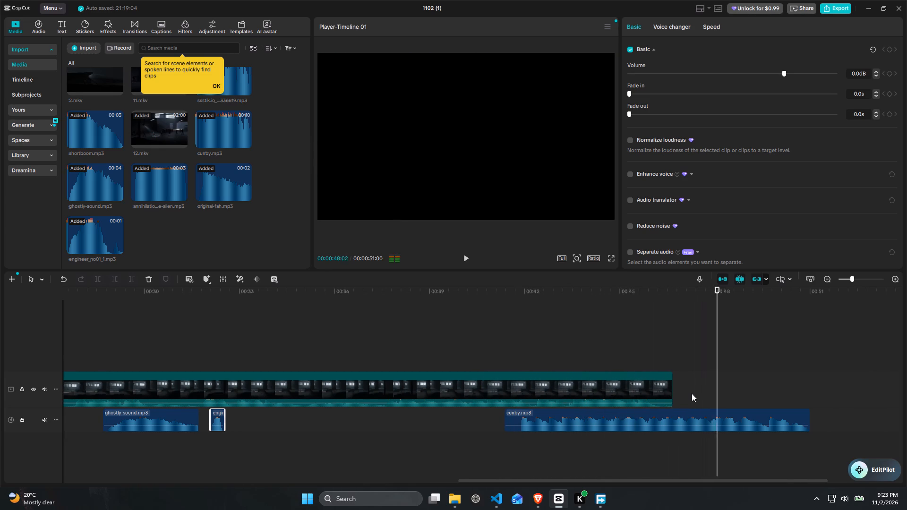
key(space)
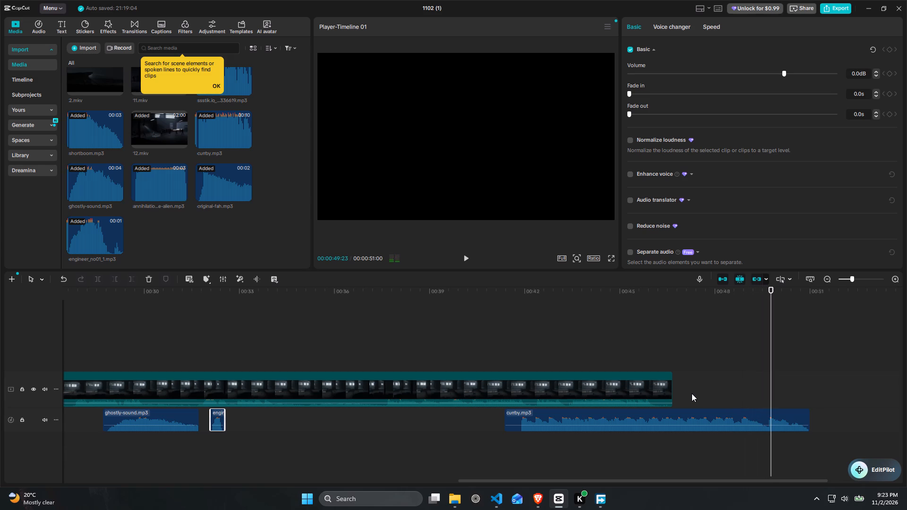
Change the project's aspect ratio to 9:16.
scroll(689, 393, right, 4)
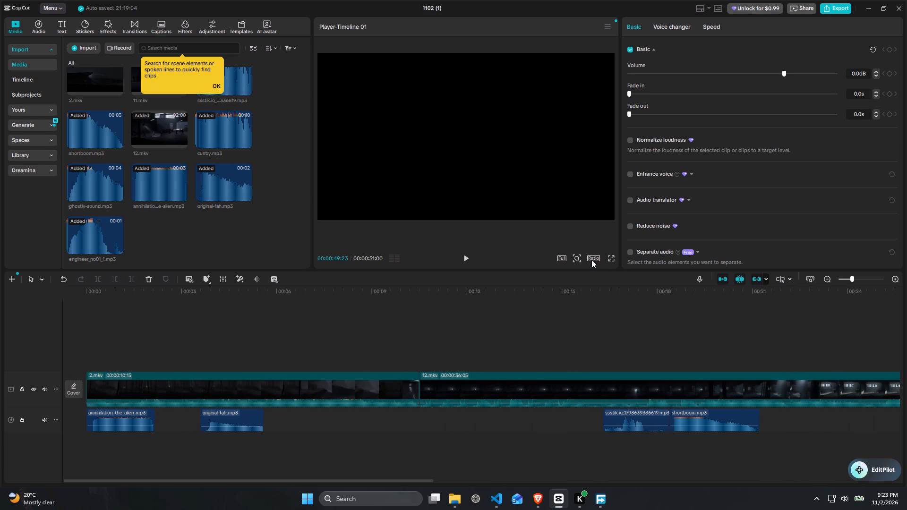
click(593, 258)
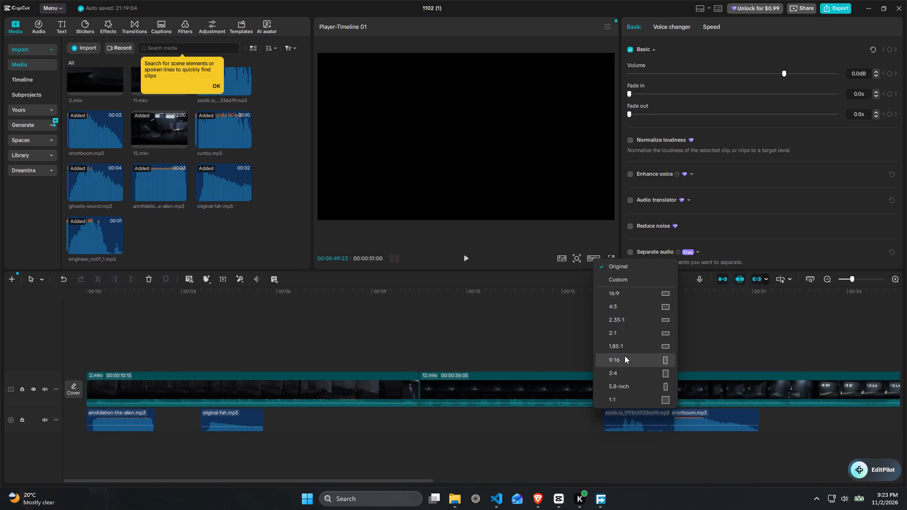
click(625, 356)
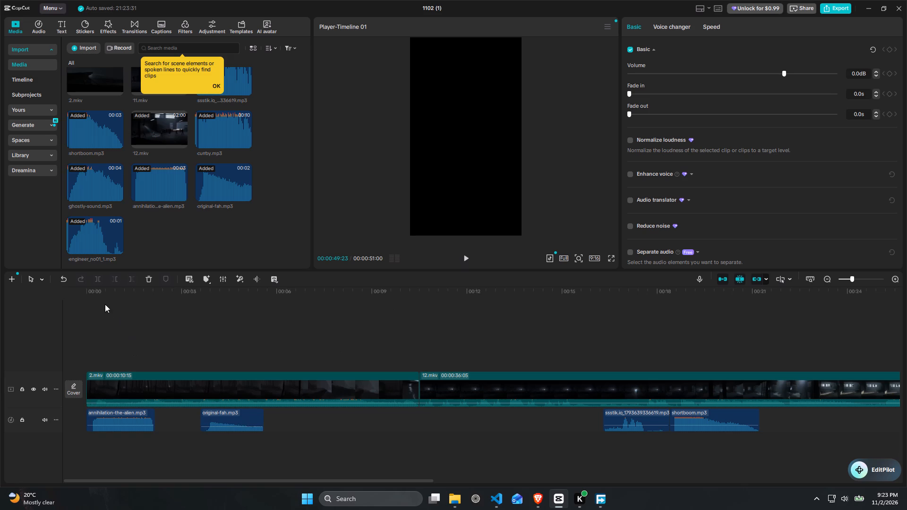
Enlarge the 2.mkv clip in the vertical frame to 160% scale, keeping it centred.
drag(101, 297, 60, 296)
key(space)
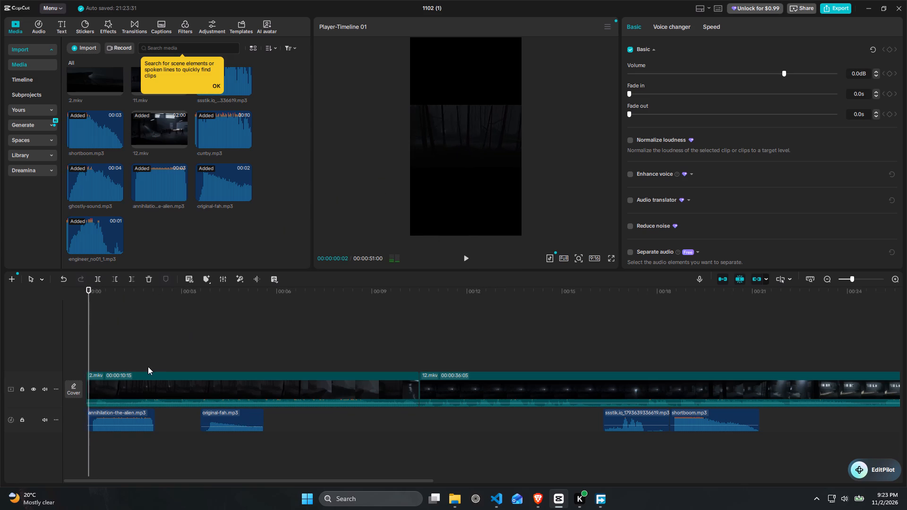
key(space)
click(150, 383)
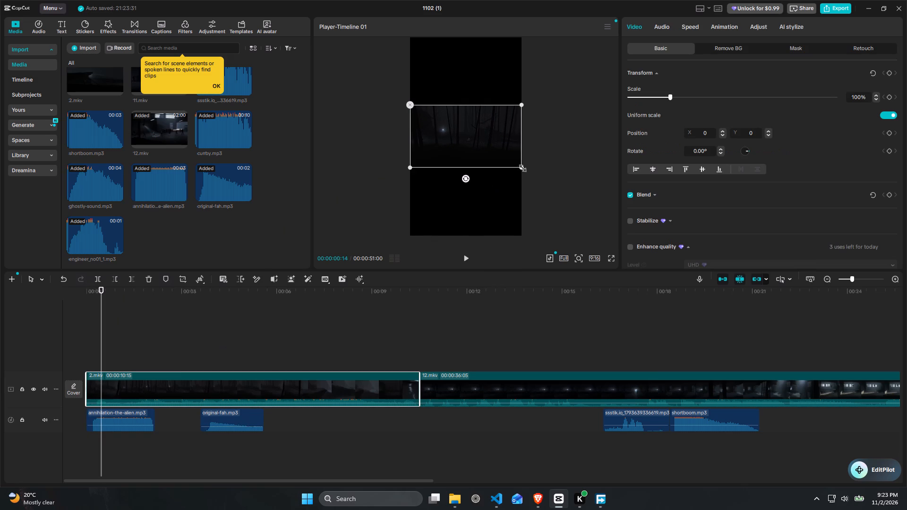
drag(521, 166, 565, 218)
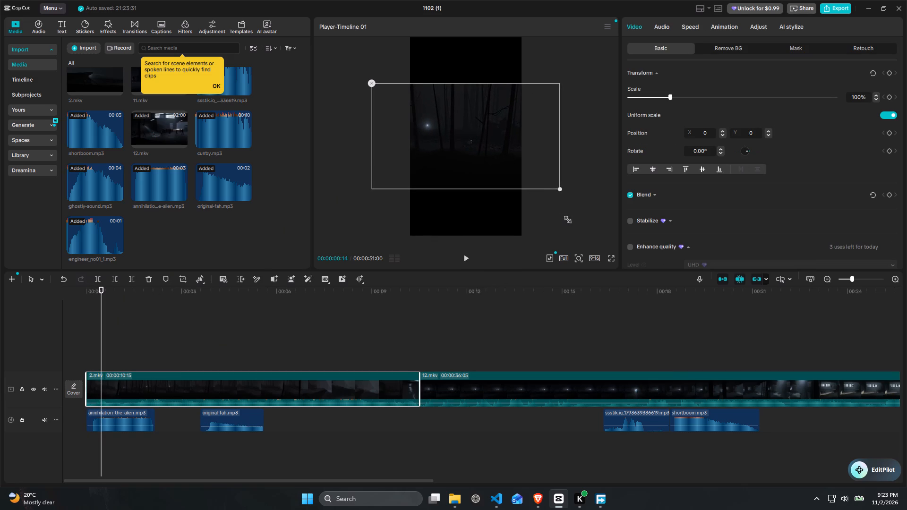
drag(565, 218, 571, 224)
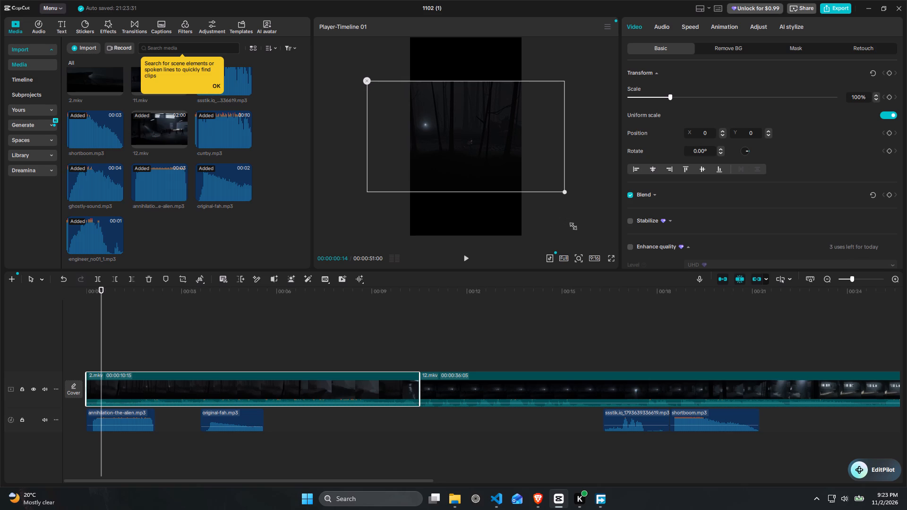
drag(571, 224, 560, 210)
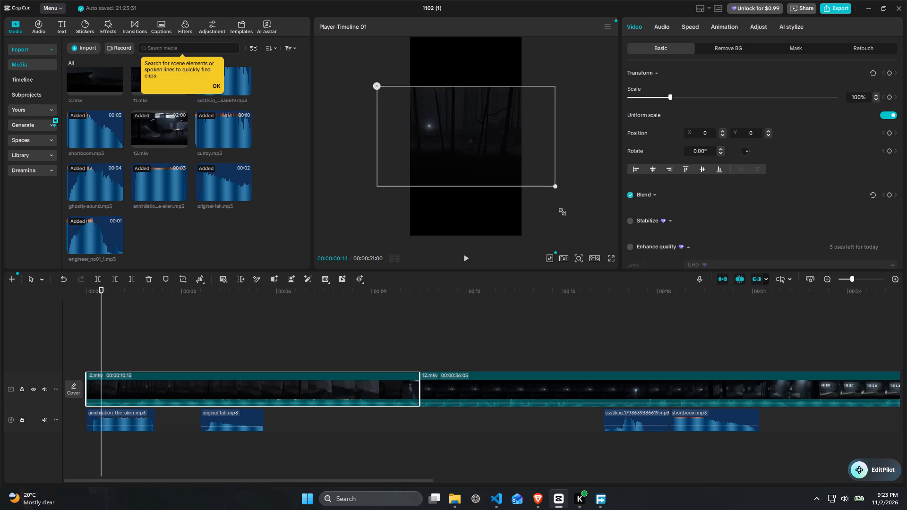
drag(560, 210, 558, 213)
scroll(729, 217, down, 1)
scroll(729, 217, up, 2)
Play back the vertical video from the start to about 14 seconds to check the framing.
drag(90, 292, 72, 291)
key(space)
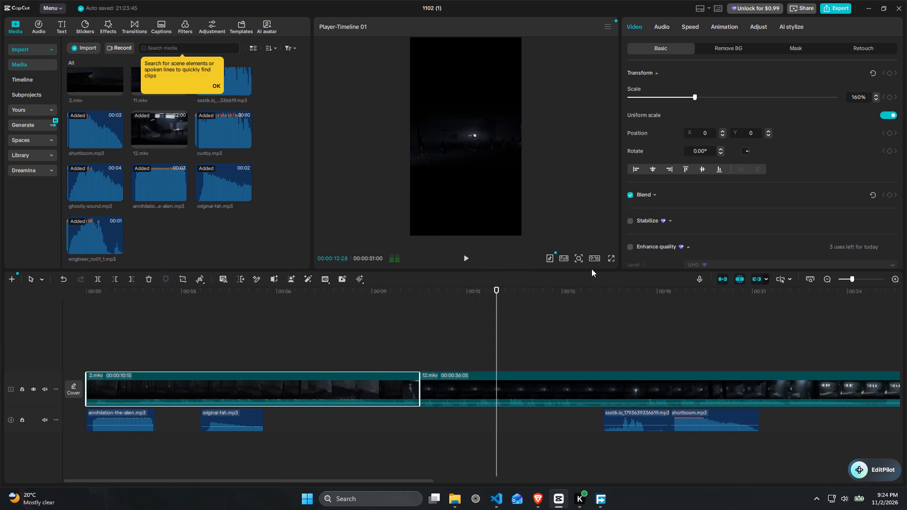
key(space)
Move the 12.mkv clip onto a track above 2.mkv, starting at about 10 seconds so it overlaps the end of 2.mkv.
click(490, 376)
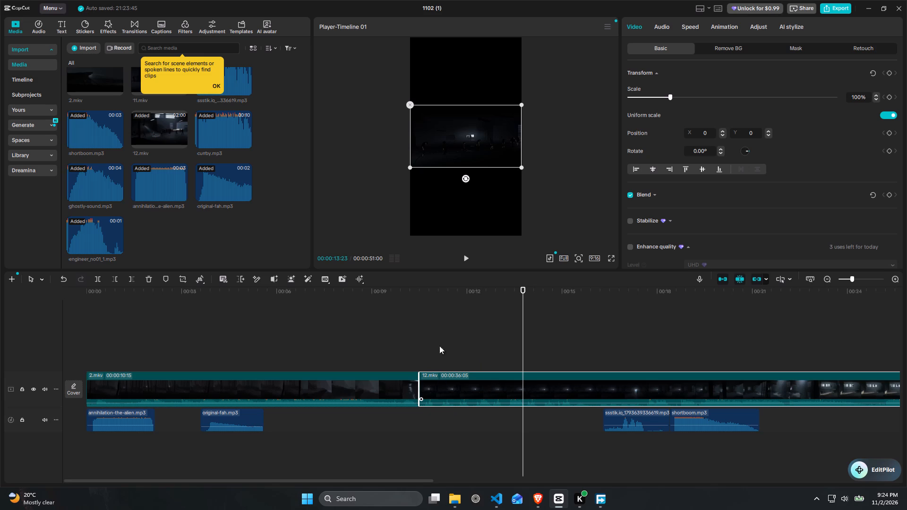
drag(453, 379, 437, 342)
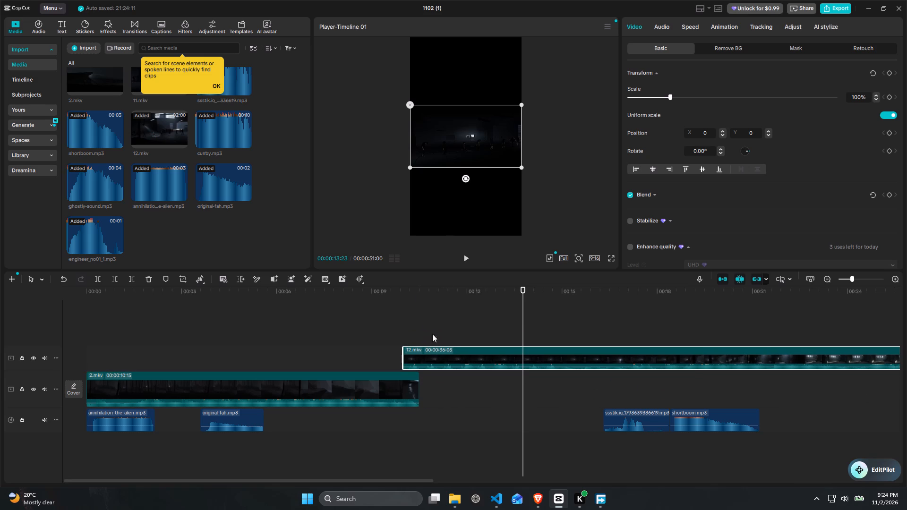
Enlarge the 12.mkv clip in the vertical frame to 160% scale, matching the 2.mkv clip.
drag(401, 293, 409, 294)
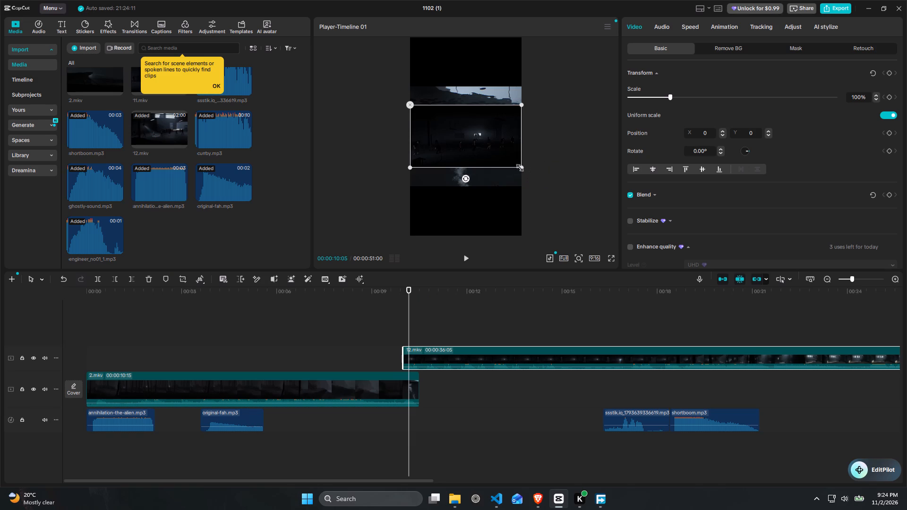
drag(520, 166, 556, 209)
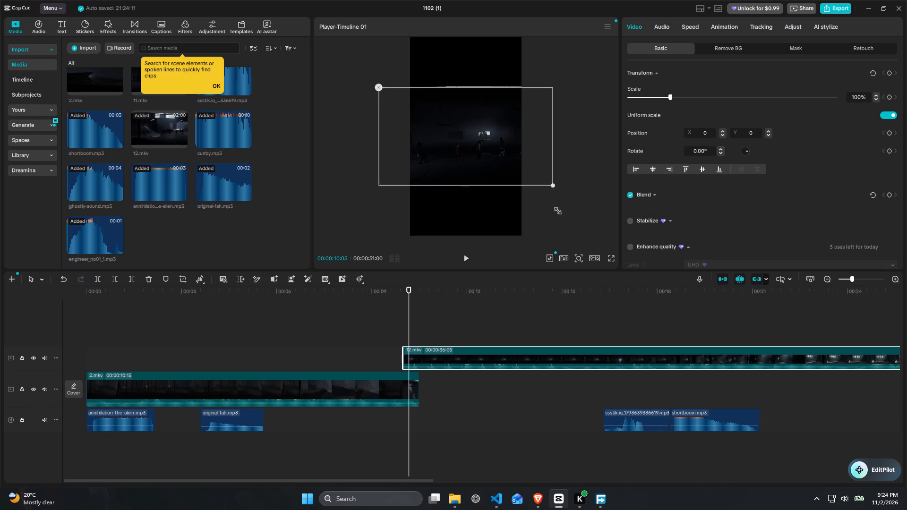
drag(556, 209, 557, 217)
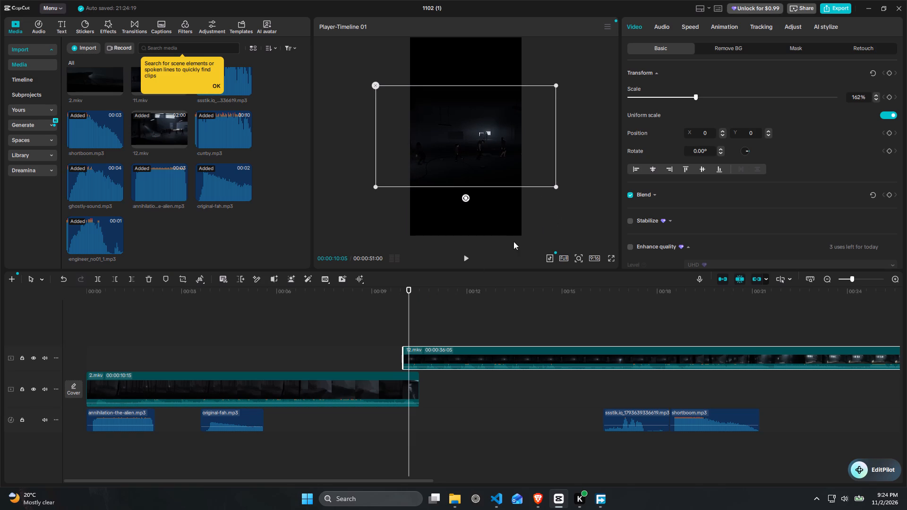
click(384, 392)
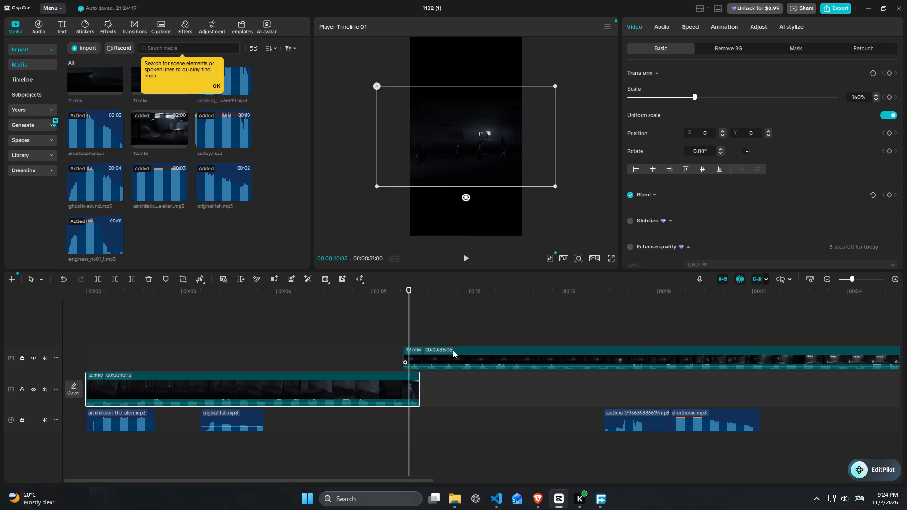
click(453, 356)
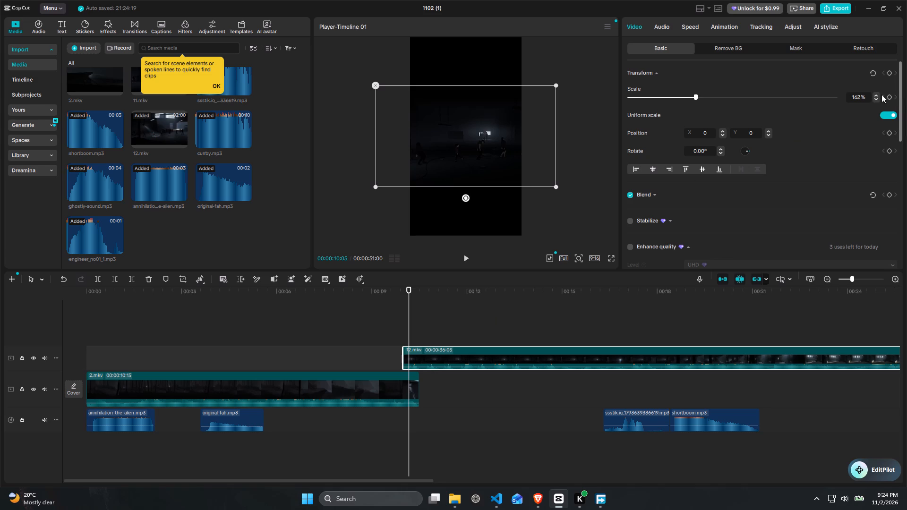
click(877, 100)
click(877, 100)
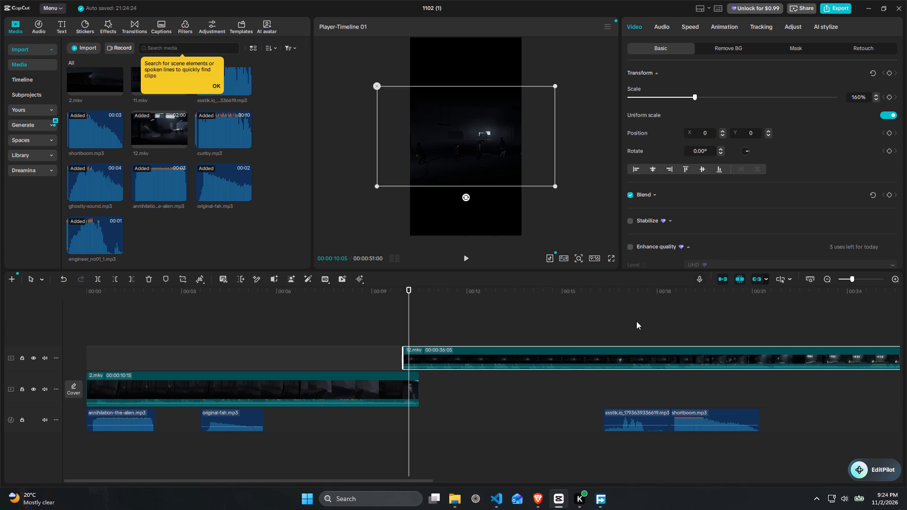
Move the 12.mkv clip back onto the main track directly after 2.mkv and preview the transition between them.
drag(531, 353, 547, 381)
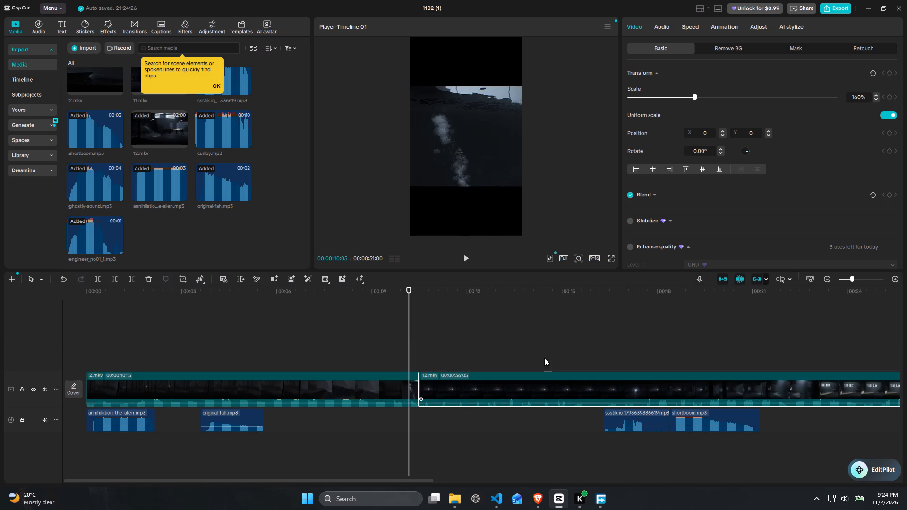
key(space)
key(space)
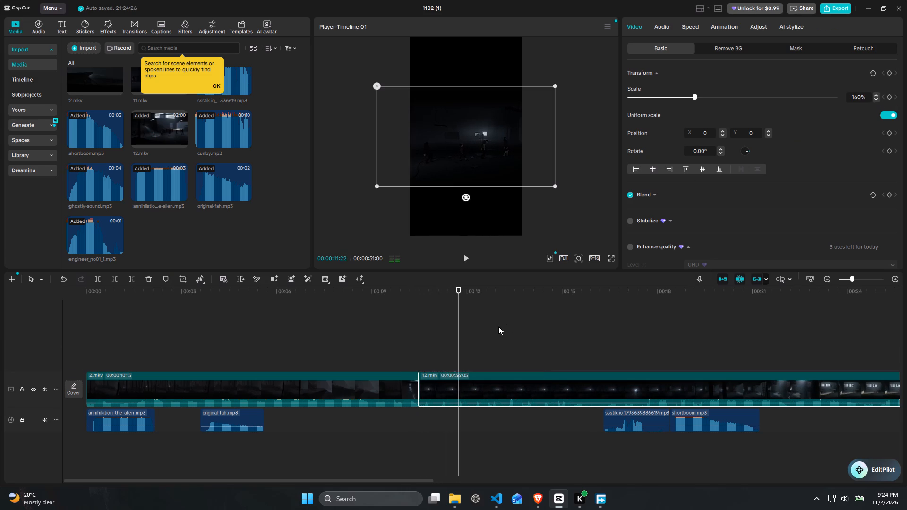
Add a default text clip on a new track above 2.mkv, starting at the beginning of the timeline.
click(174, 377)
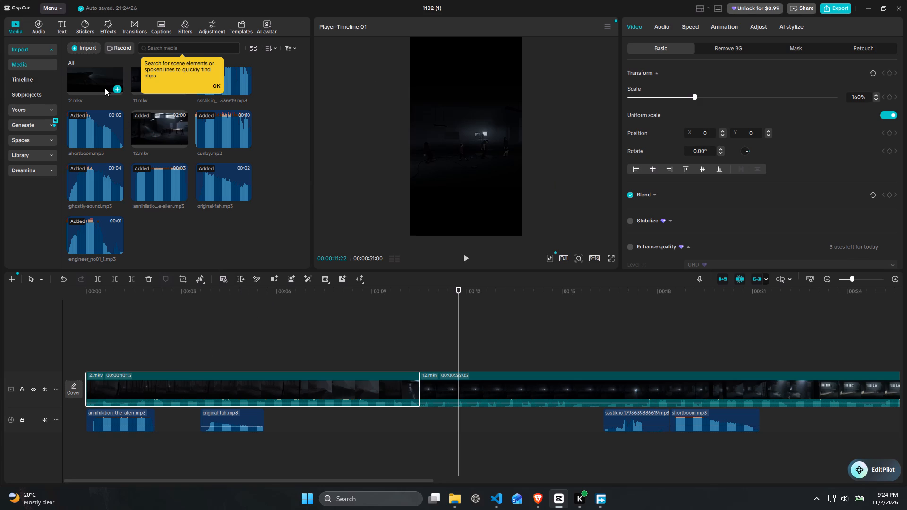
click(65, 26)
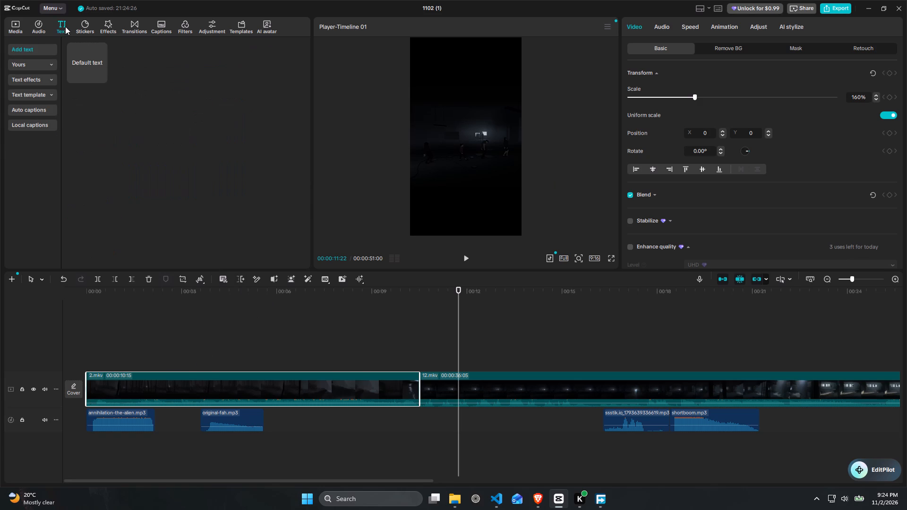
drag(81, 61, 87, 364)
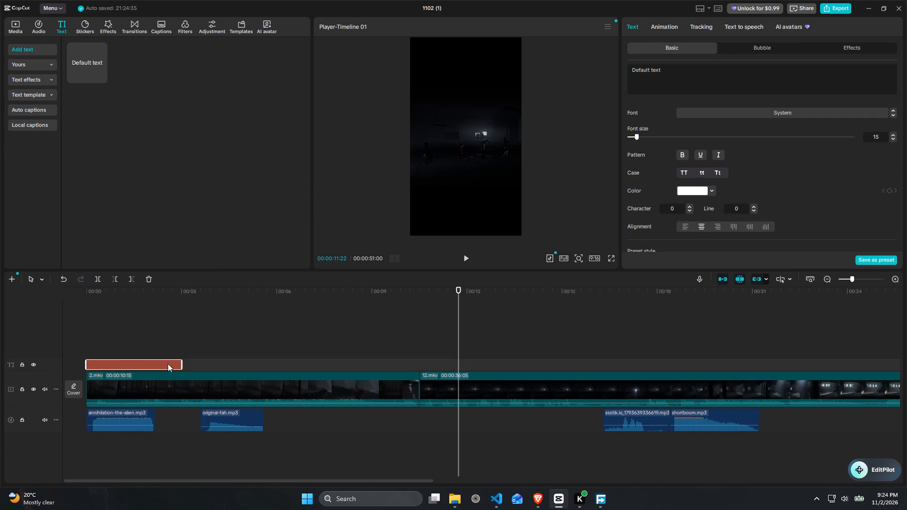
click(150, 364)
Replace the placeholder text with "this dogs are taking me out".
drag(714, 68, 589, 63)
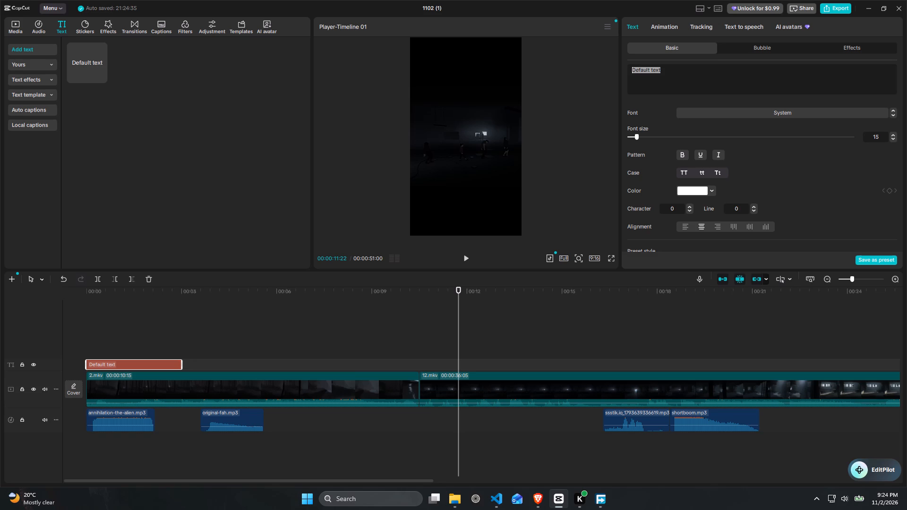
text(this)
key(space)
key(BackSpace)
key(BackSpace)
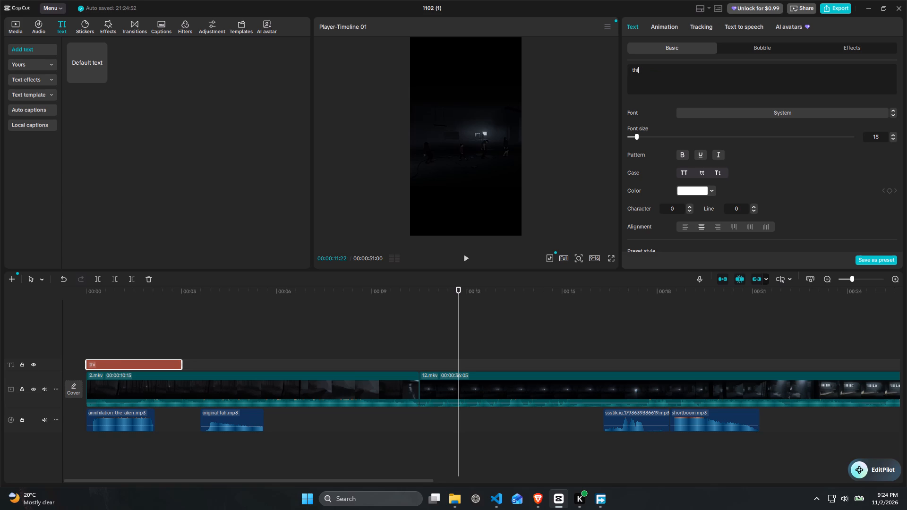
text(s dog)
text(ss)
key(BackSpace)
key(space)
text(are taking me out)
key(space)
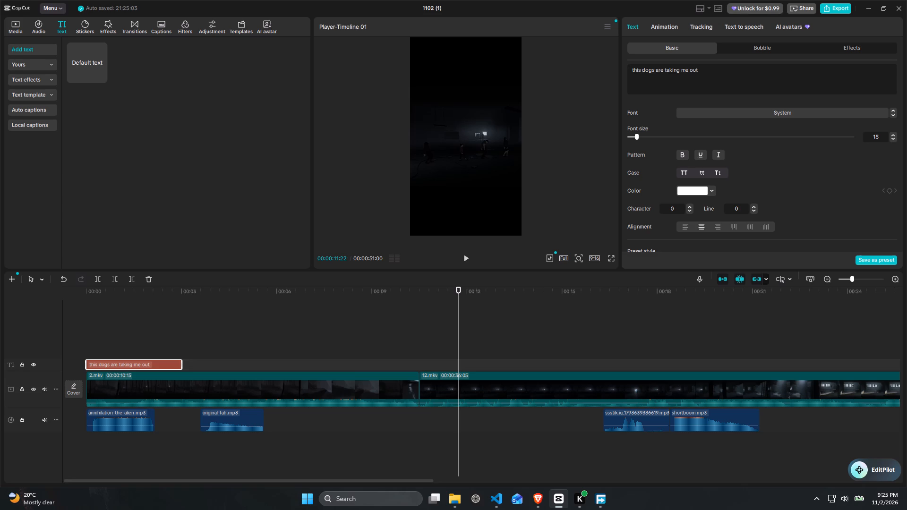
Clear the text clip's wording and enter "i hate these dogs so much" instead.
key(BackSpace)
key(BackSpace)
key(BackSpace)
key(BackSpace)
key(BackSpace)
key(BackSpace)
key(BackSpace)
key(BackSpace)
key(BackSpace)
key(BackSpace)
key(BackSpace)
key(BackSpace)
key(BackSpace)
key(BackSpace)
key(BackSpace)
key(BackSpace)
key(BackSpace)
key(BackSpace)
key(BackSpace)
key(BackSpace)
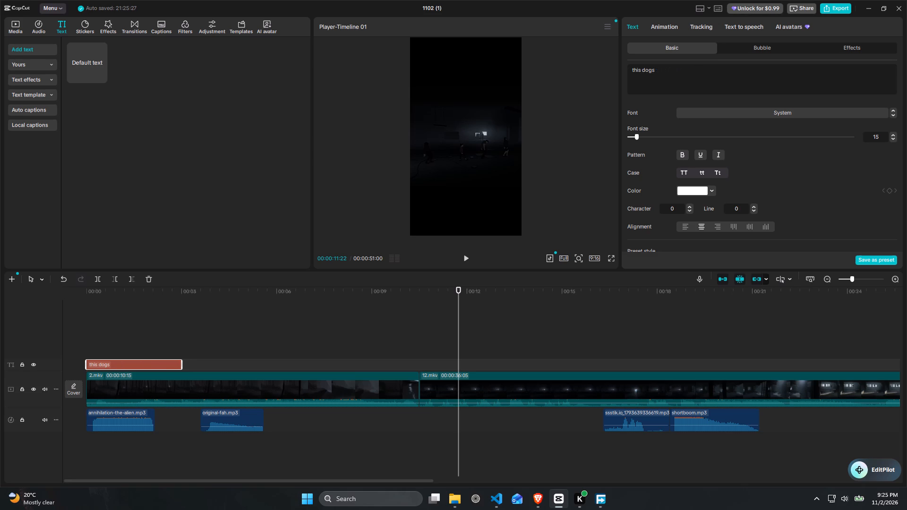
key(BackSpace)
key(BackSpace)
key(BackSpace)
text(i hate these dogs so much)
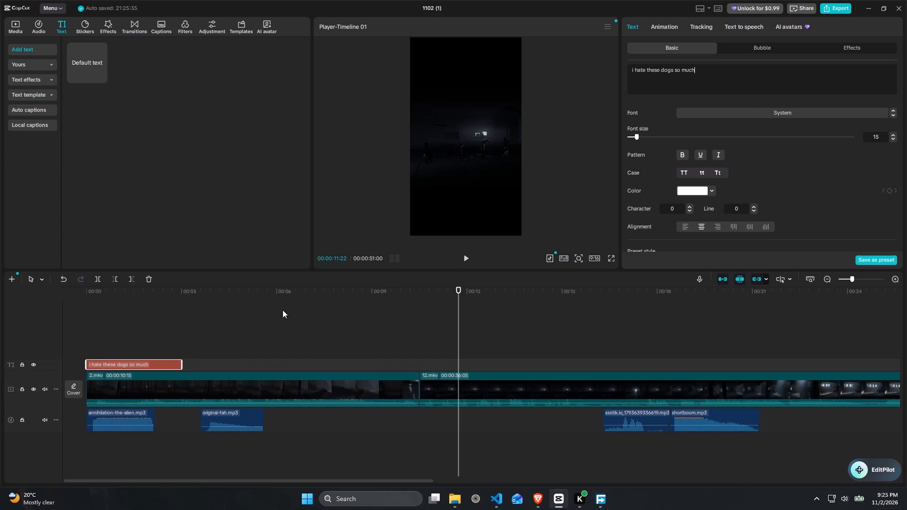
Extend the text clip so it ends exactly where the 12.mkv clip ends.
drag(181, 365, 265, 373)
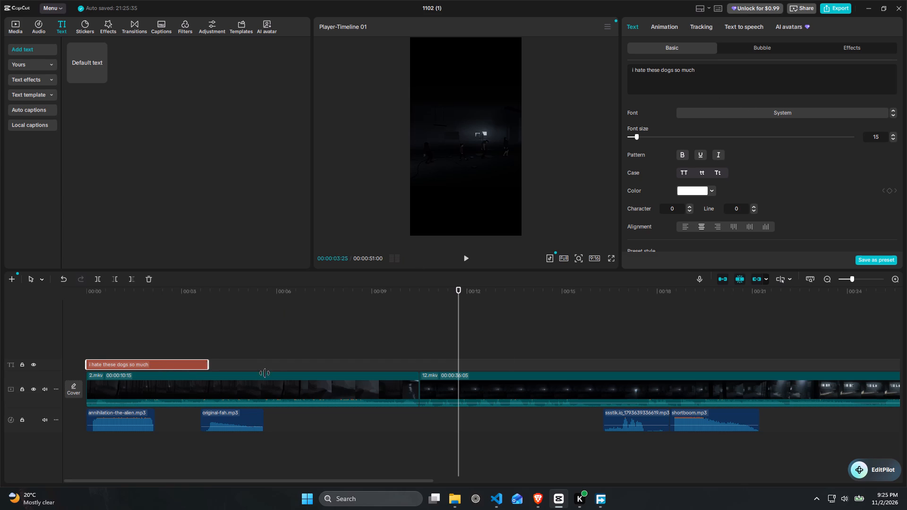
drag(265, 373, 906, 407)
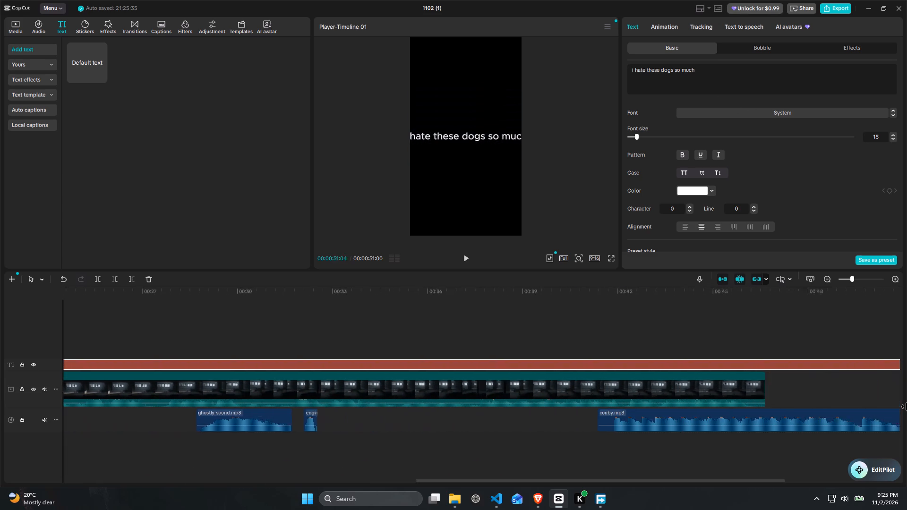
drag(906, 407, 568, 385)
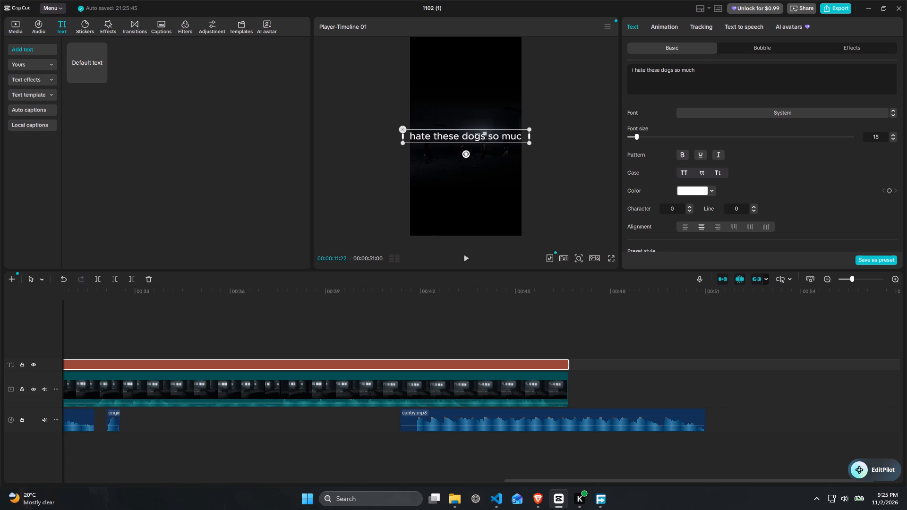
Break the caption onto two lines before "dogs" and move it up from the centre toward the footage's upper edge.
click(660, 72)
key(Return)
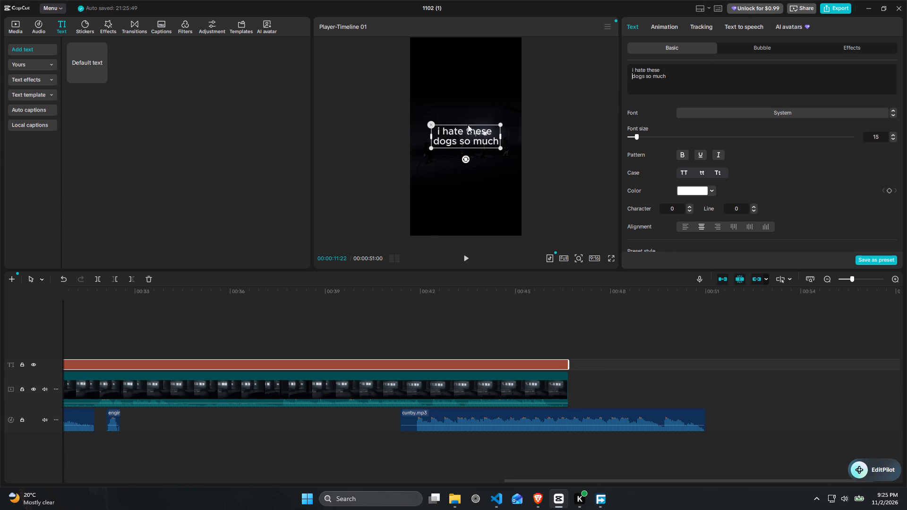
drag(467, 138, 466, 101)
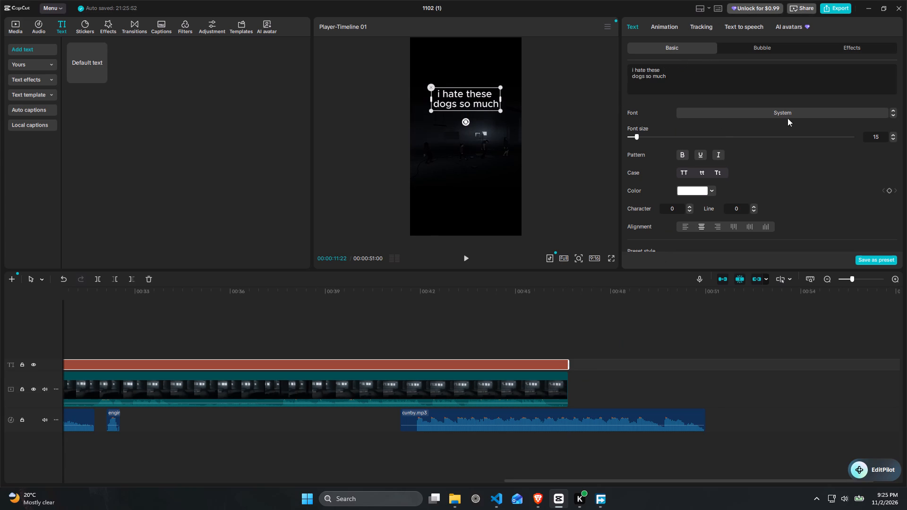
Set the caption to all uppercase and apply the recently used でらすこ font.
click(685, 171)
click(775, 111)
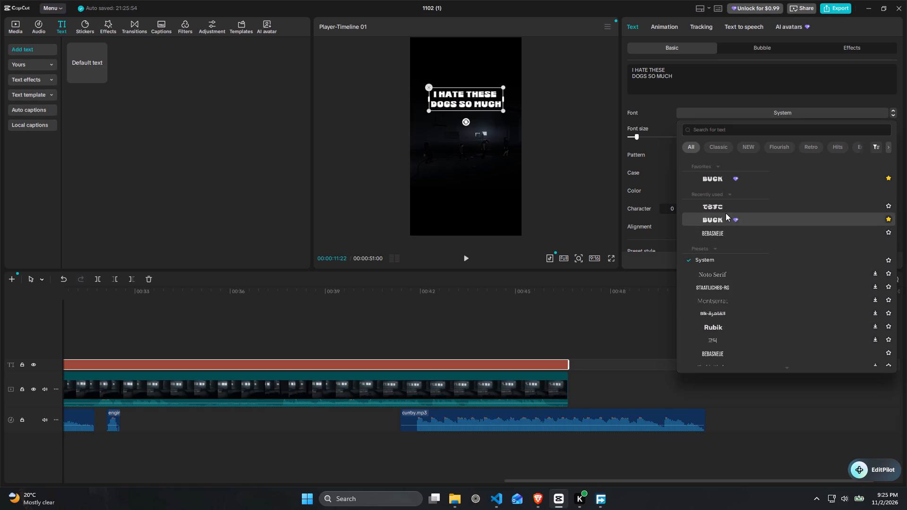
click(725, 208)
Shrink the caption to under half the frame's width and raise it to the footage's top edge, centred horizontally.
drag(514, 111, 490, 102)
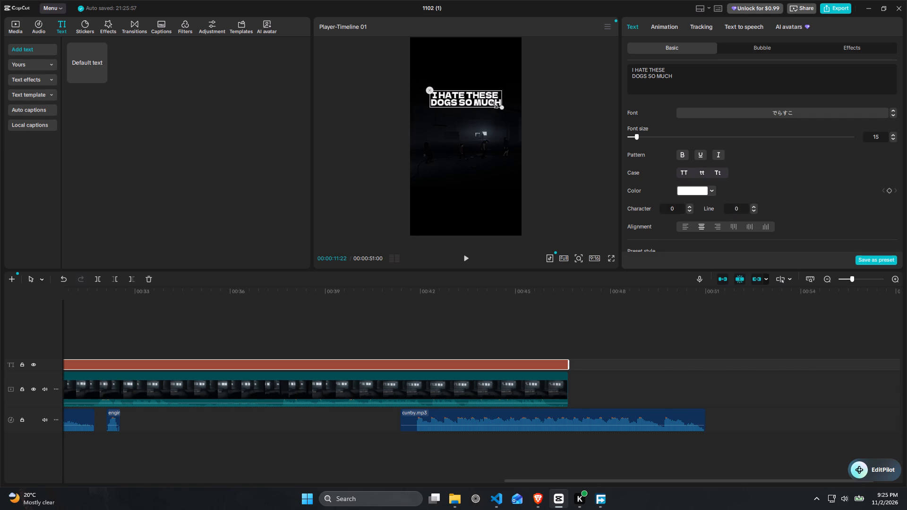
drag(490, 102, 472, 97)
drag(470, 97, 469, 77)
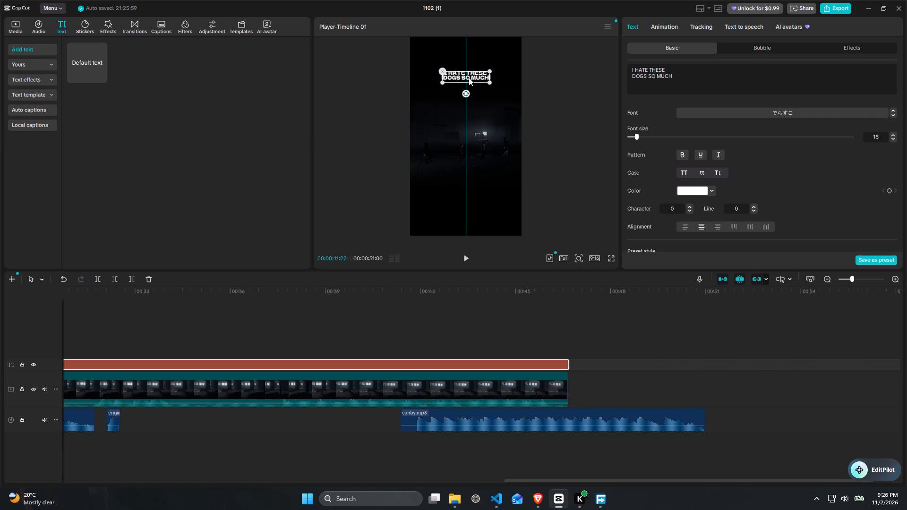
drag(469, 77, 468, 88)
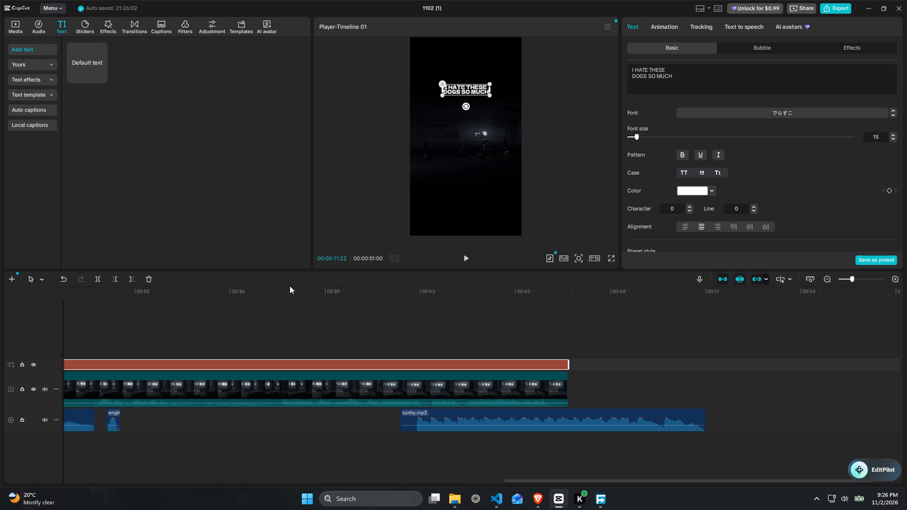
At the start of the timeline, lower the caption slightly so it sits just inside the footage's top edge, centred horizontally.
scroll(271, 299, right, 16)
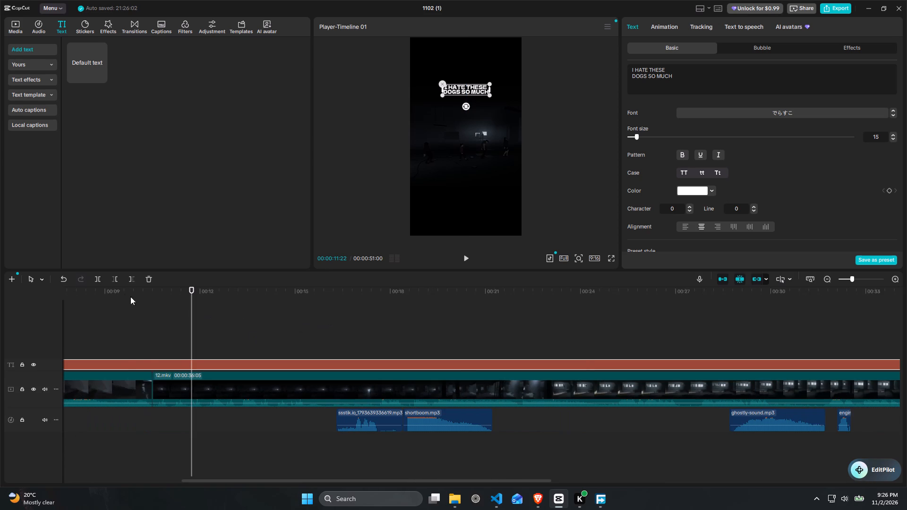
drag(117, 290, 76, 293)
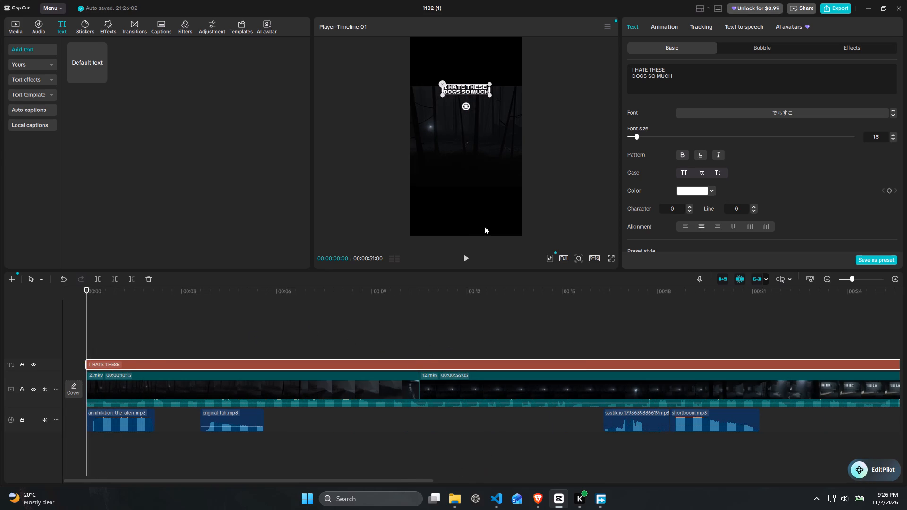
drag(463, 85, 466, 89)
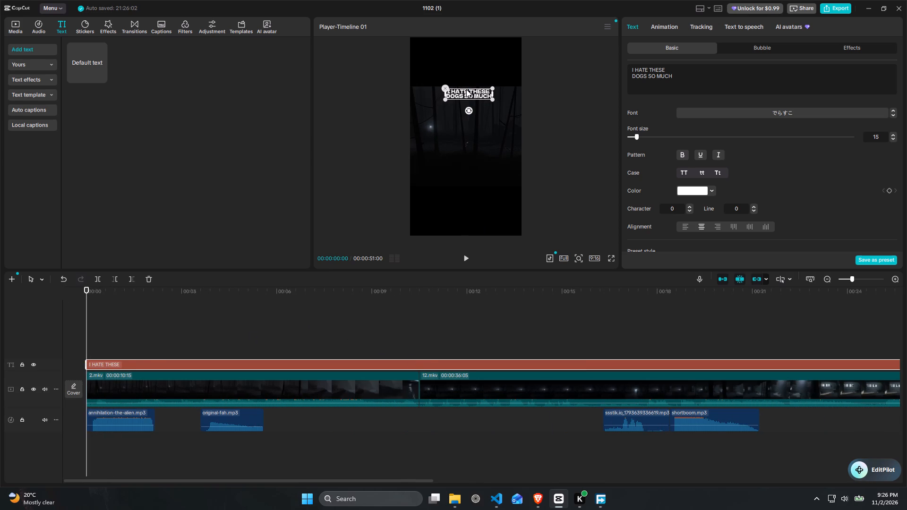
drag(466, 89, 464, 89)
Return to the project's imported media.
click(12, 24)
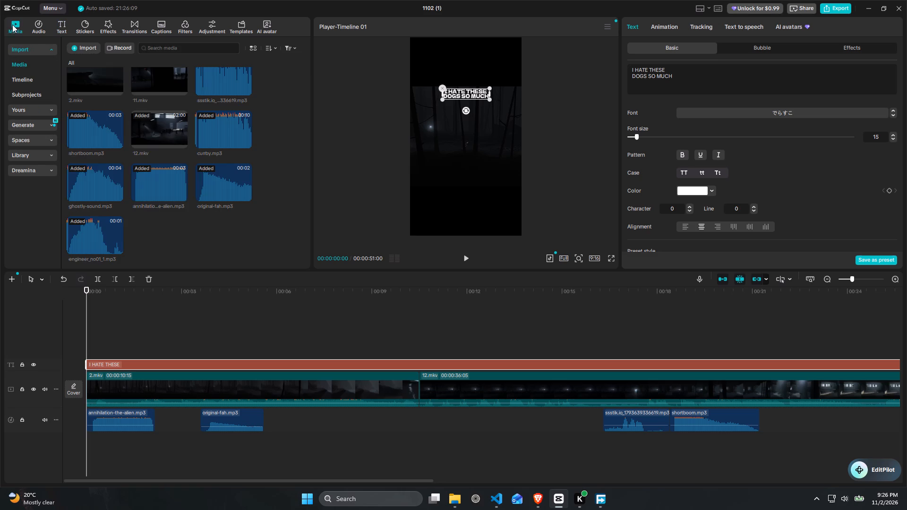
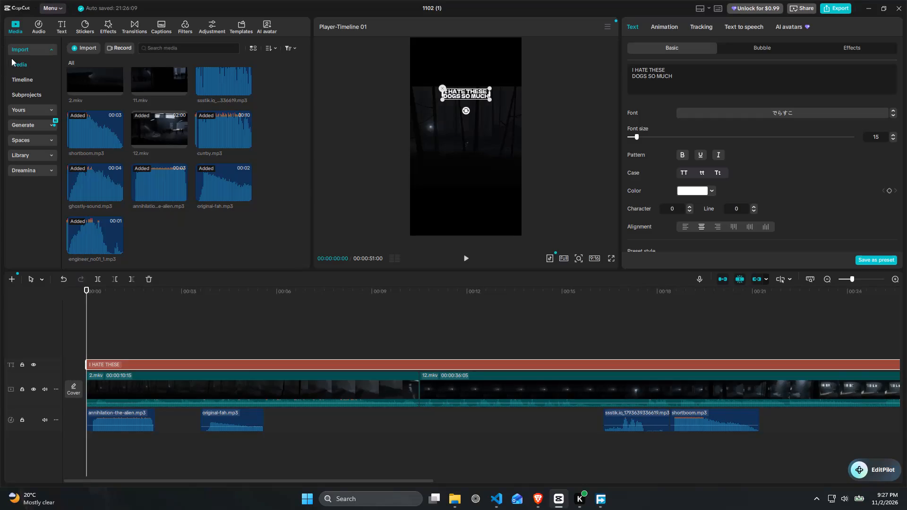
Play the opening 2.mkv clip from the start of the timeline to review its caption and sound effects.
drag(107, 291, 65, 296)
key(space)
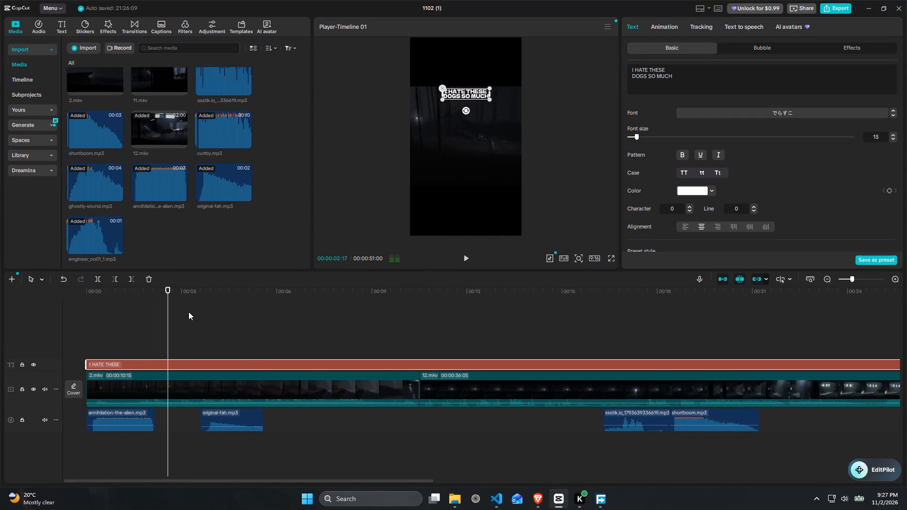
click(386, 418)
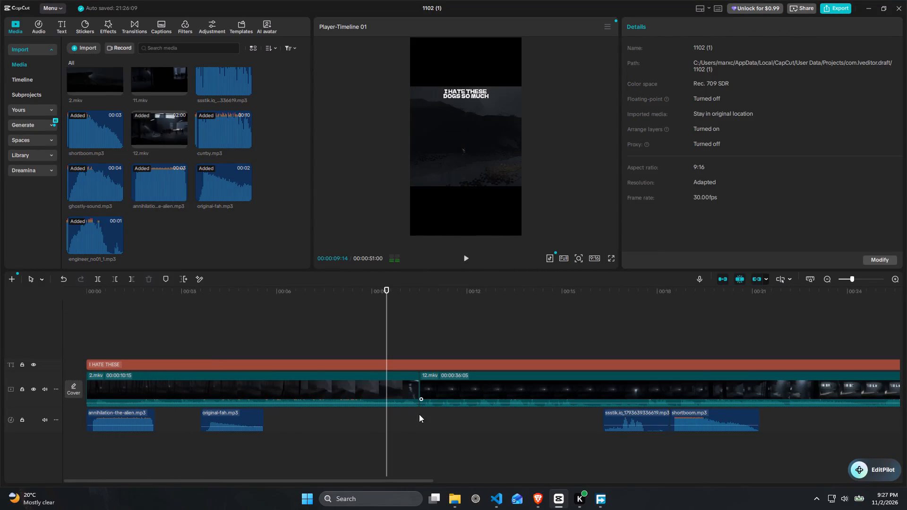
drag(116, 291, 85, 284)
key(space)
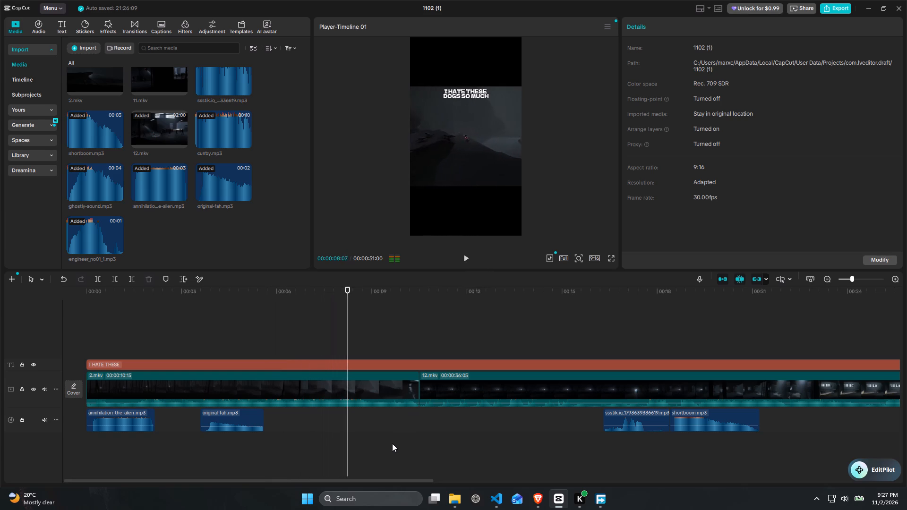
key(space)
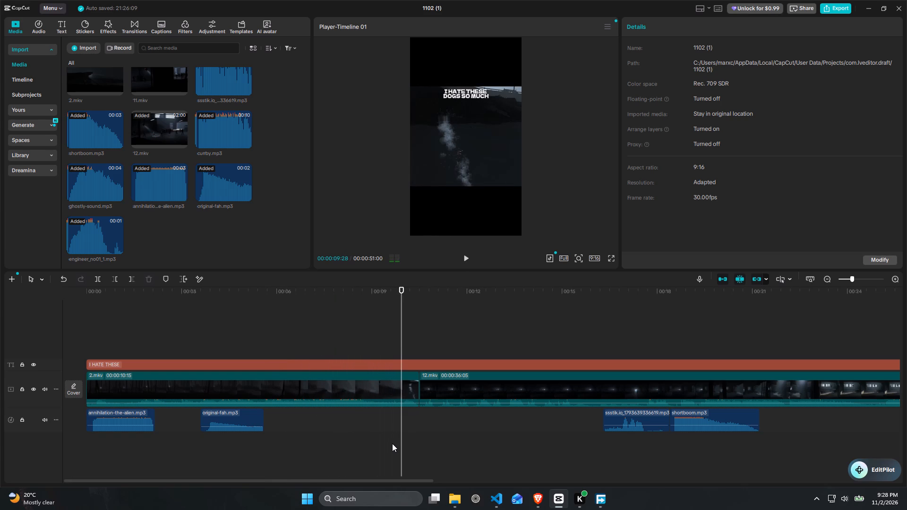
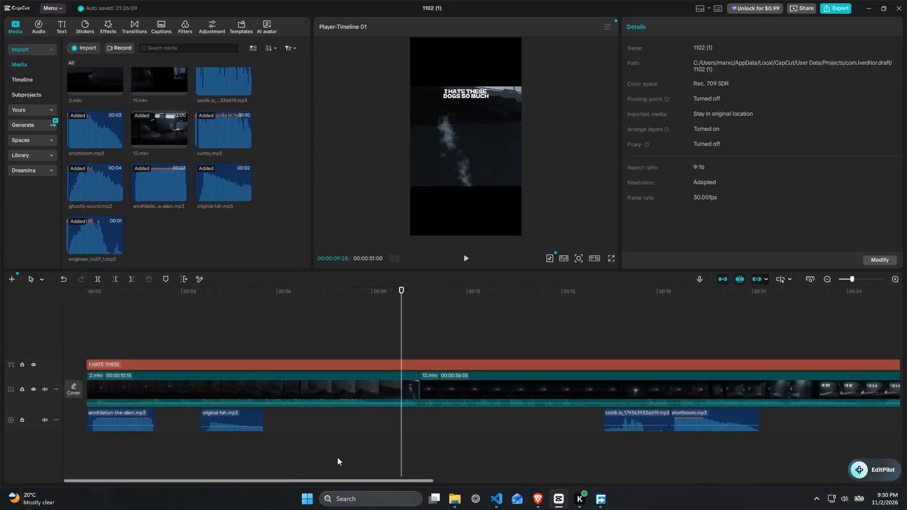
Play across the cut from the 2.mkv clip into the start of 12.mkv.
key(space)
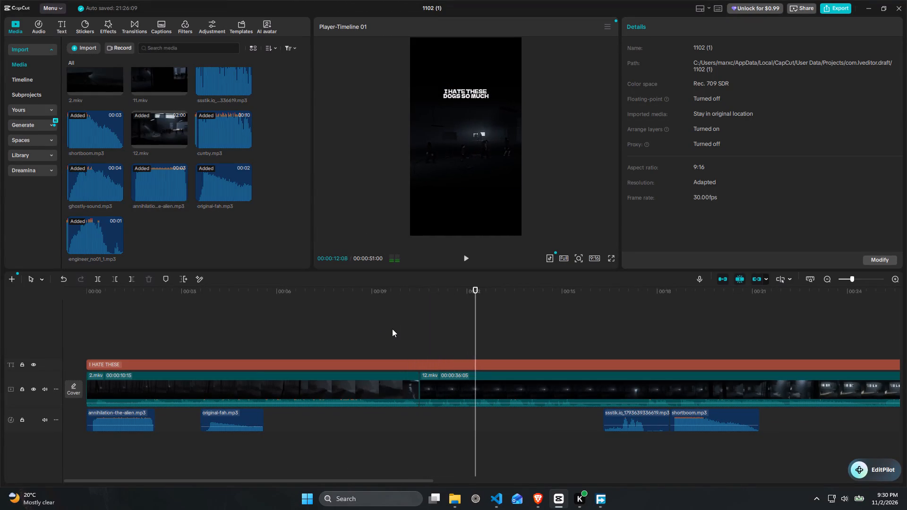
key(space)
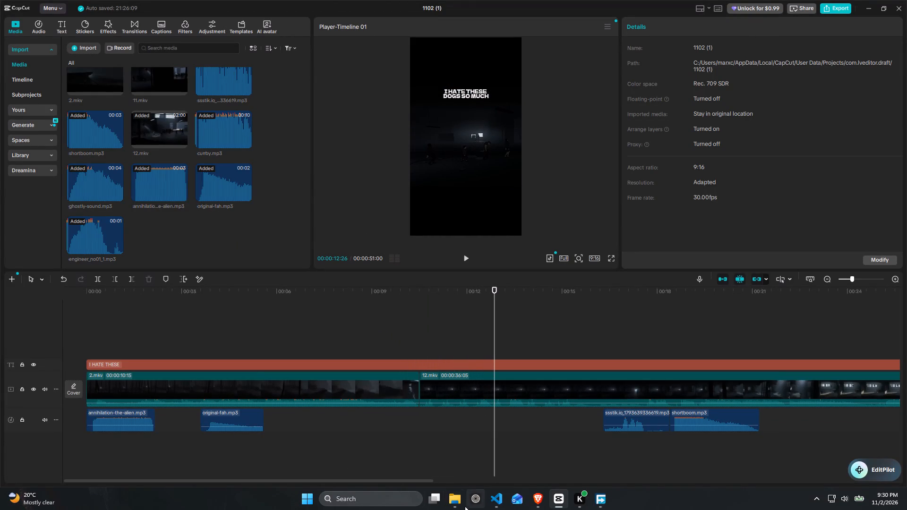
Import the social-handles banner with the grey gradient bar, a removebg-preview PNG, from the Downloads icons folder into the project media.
click(459, 503)
click(510, 106)
scroll(473, 221, down, 6)
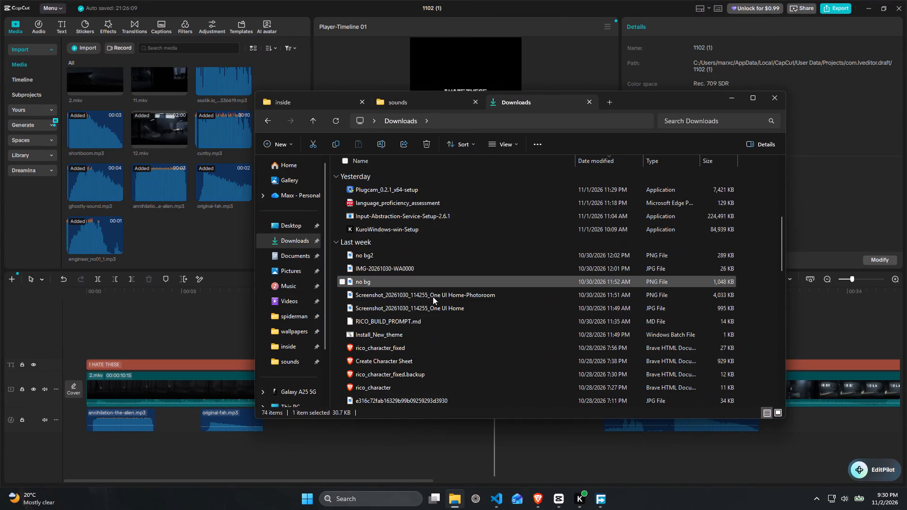
scroll(432, 299, down, 6)
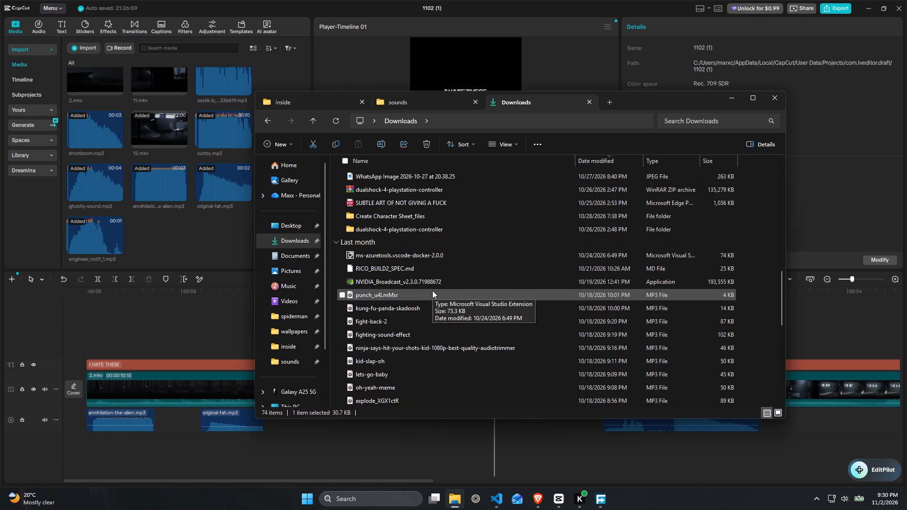
scroll(393, 227, down, 6)
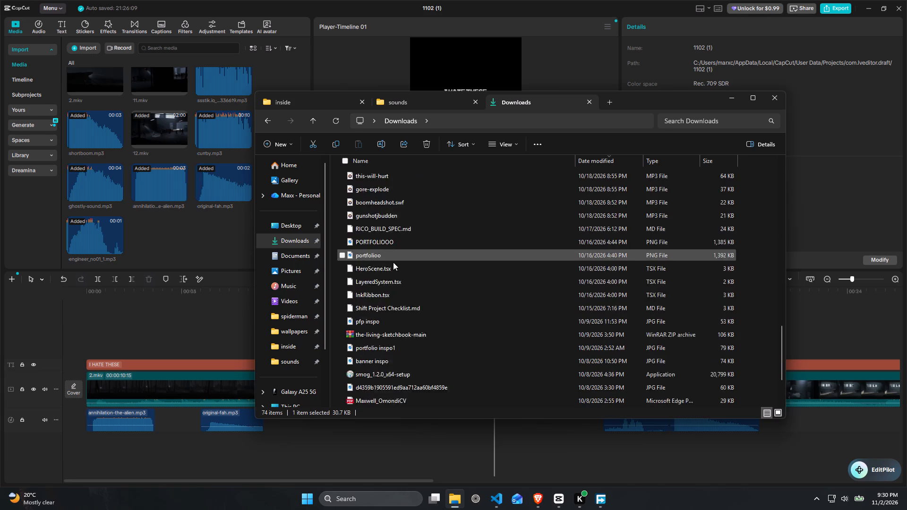
scroll(393, 262, down, 3)
scroll(386, 380, down, 1)
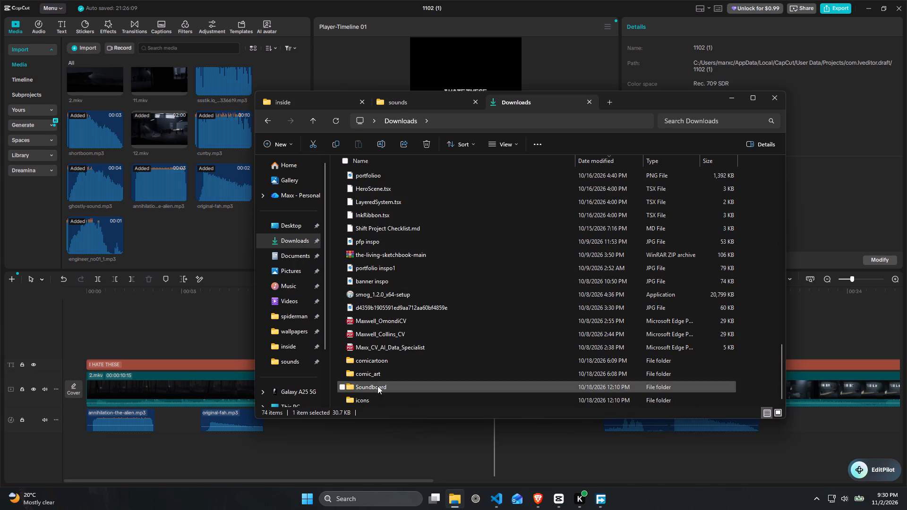
double_click(369, 398)
scroll(560, 288, down, 4)
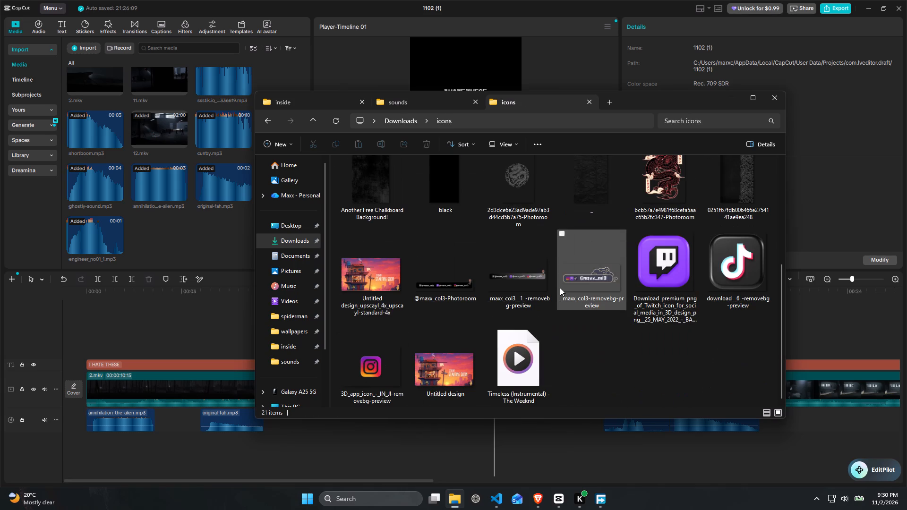
drag(521, 272, 170, 253)
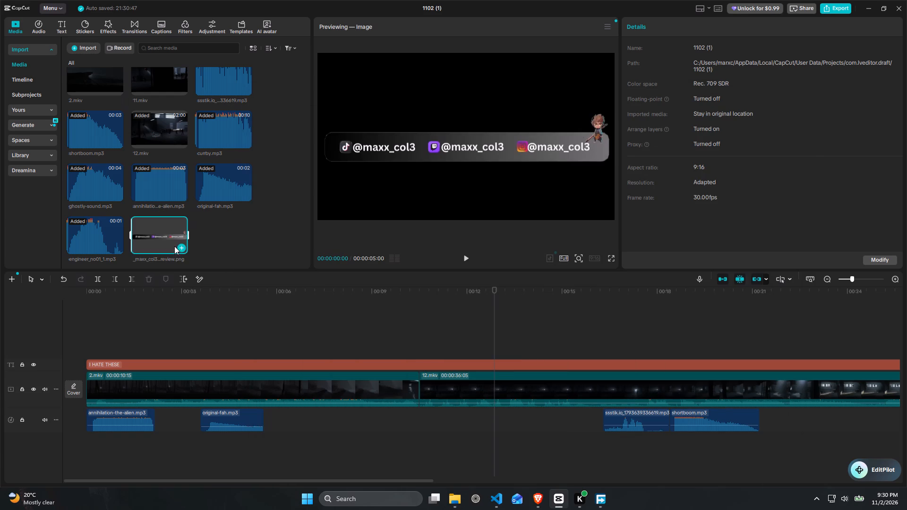
Place the social-handles banner on a new track above the caption, starting at the beginning of the timeline.
drag(163, 233, 74, 347)
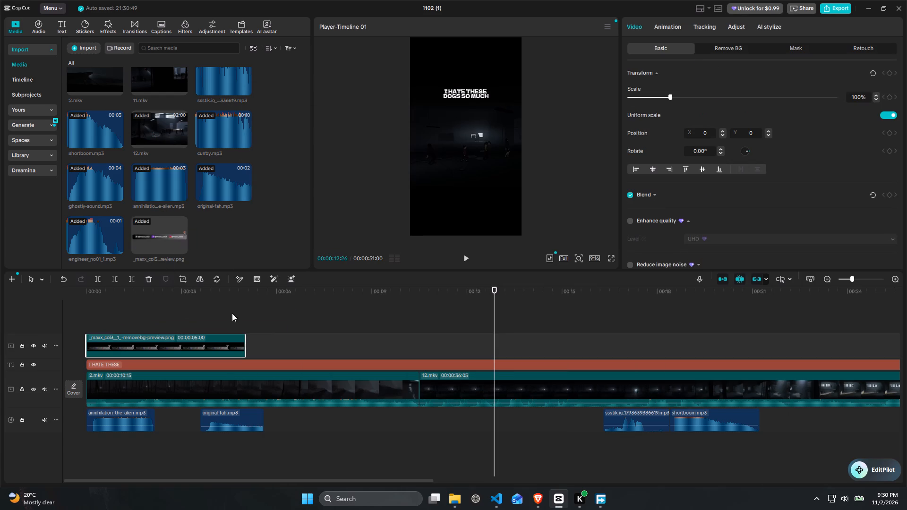
drag(122, 288, 80, 293)
click(170, 331)
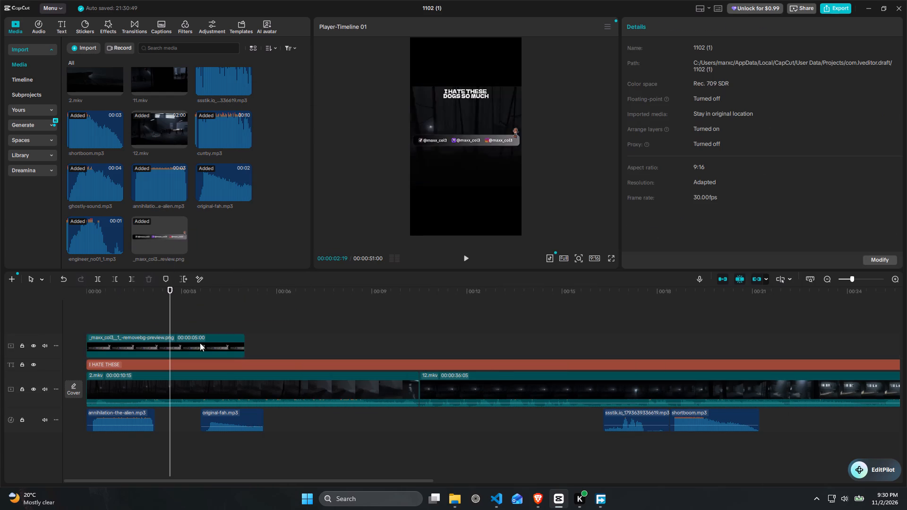
Extend the banner clip to a duration of 00:00:46:20 so it ends with the caption and the 12.mkv clip.
click(195, 341)
drag(243, 347, 906, 362)
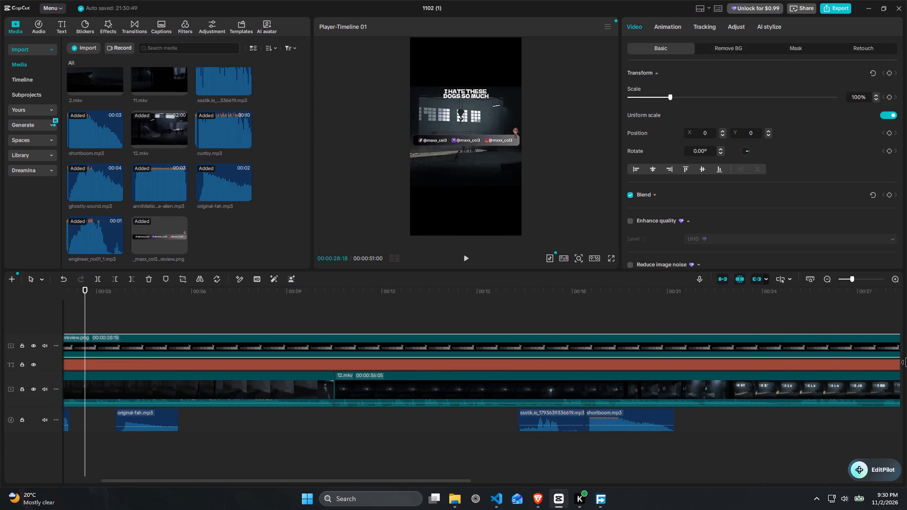
drag(906, 362, 906, 361)
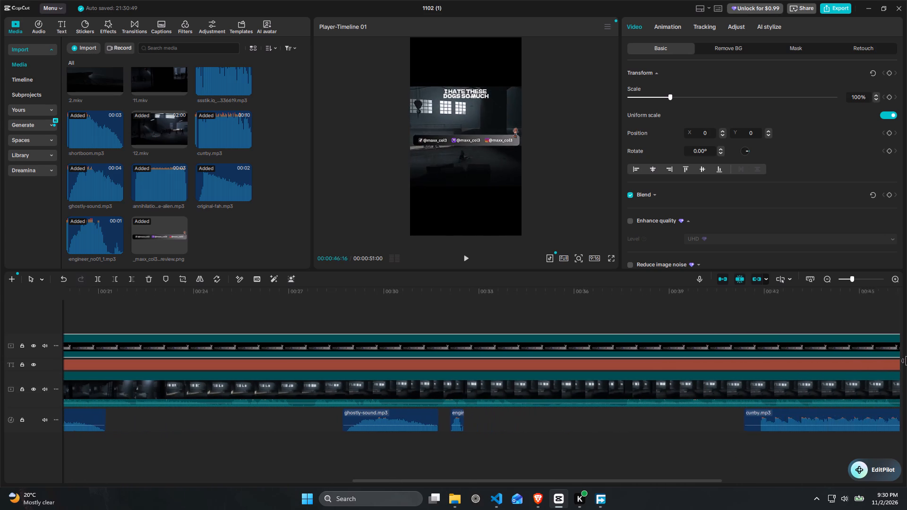
drag(906, 361, 687, 365)
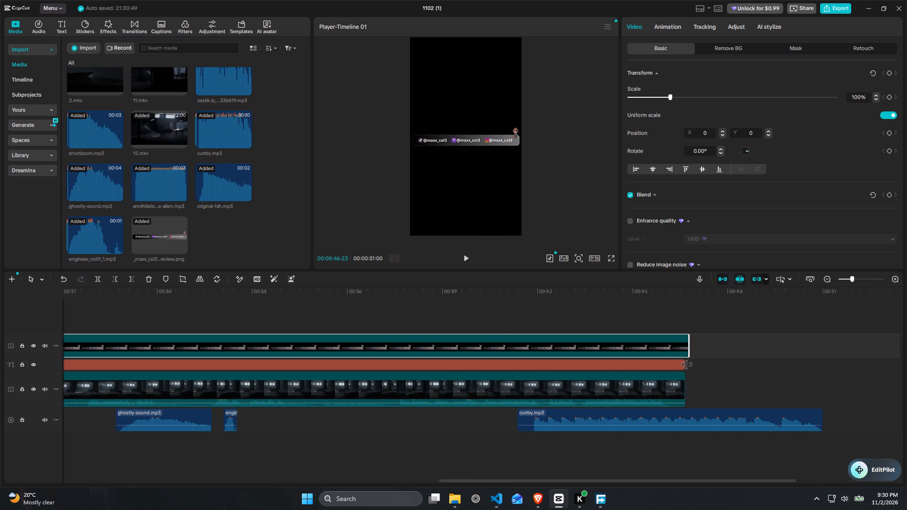
drag(687, 365, 684, 364)
scroll(512, 315, right, 1)
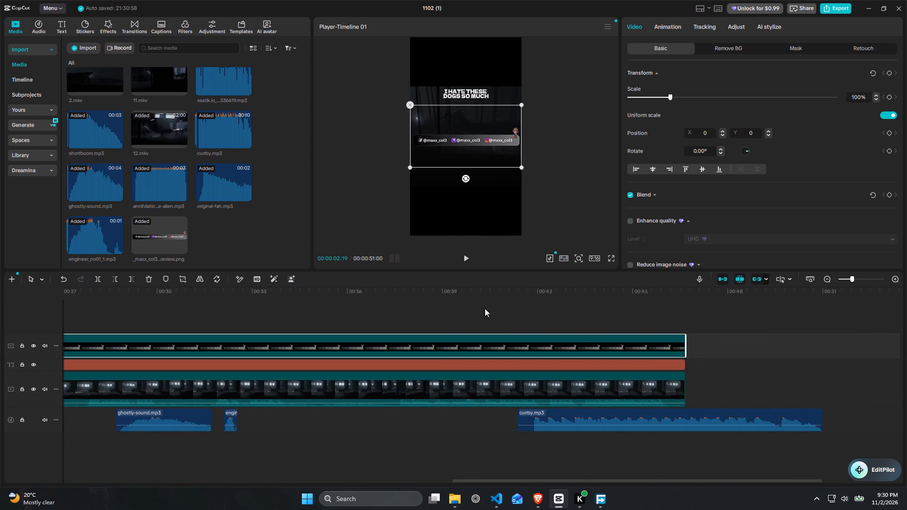
scroll(485, 308, right, 1)
Shrink the banner to about 51% and move it to the lower part of the frame, around X -69, Y -649.
drag(298, 292, 0, 287)
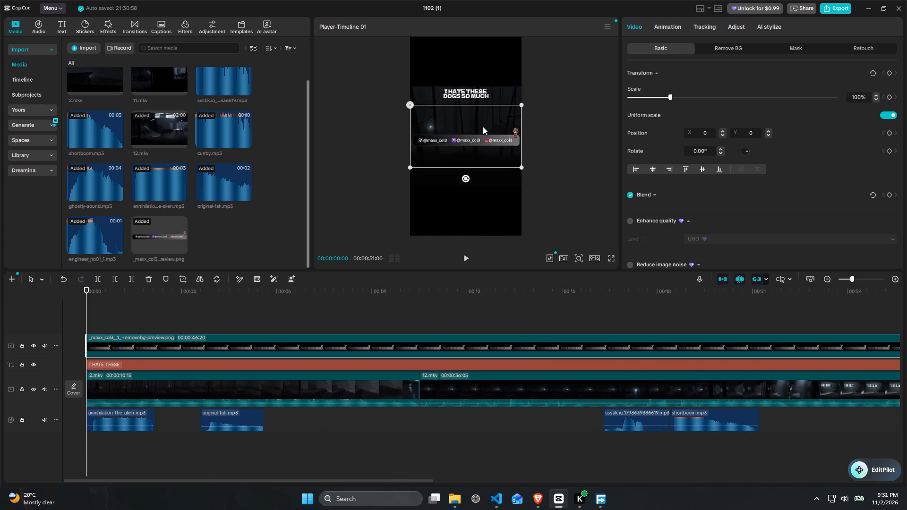
drag(521, 167, 498, 156)
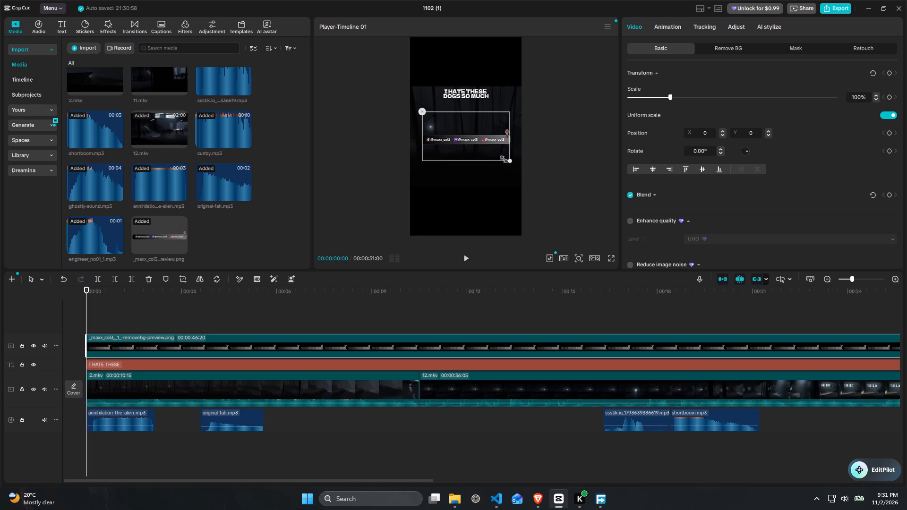
drag(498, 156, 480, 144)
drag(469, 140, 466, 184)
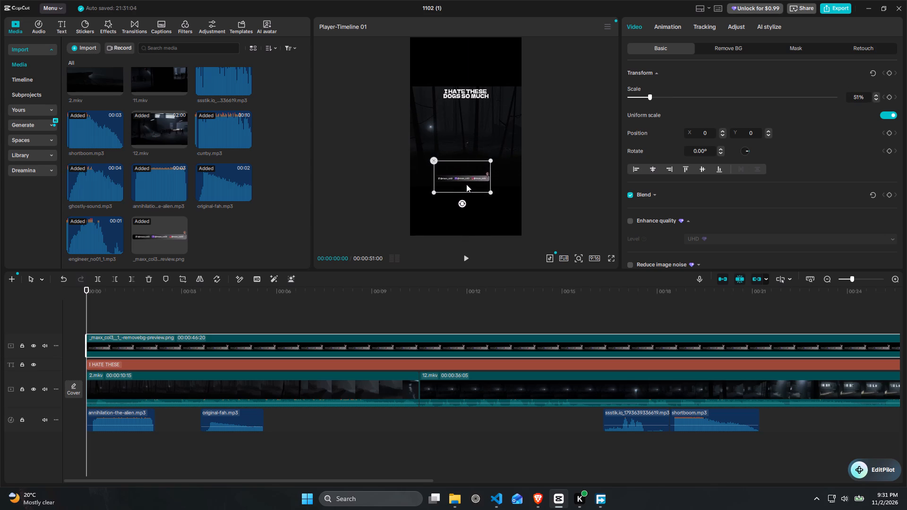
drag(466, 184, 465, 173)
Preview the banner over the 2.mkv footage up to about 8 seconds.
key(space)
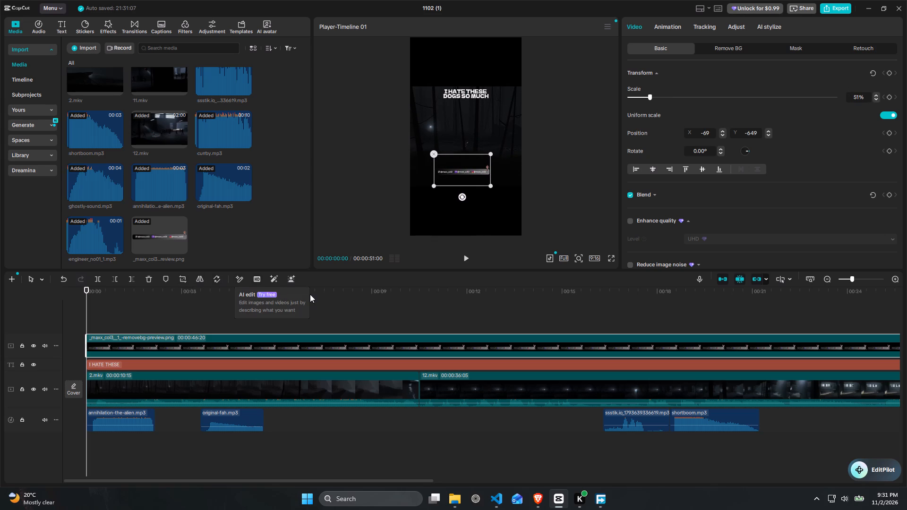
drag(303, 294, 326, 298)
key(space)
key(space)
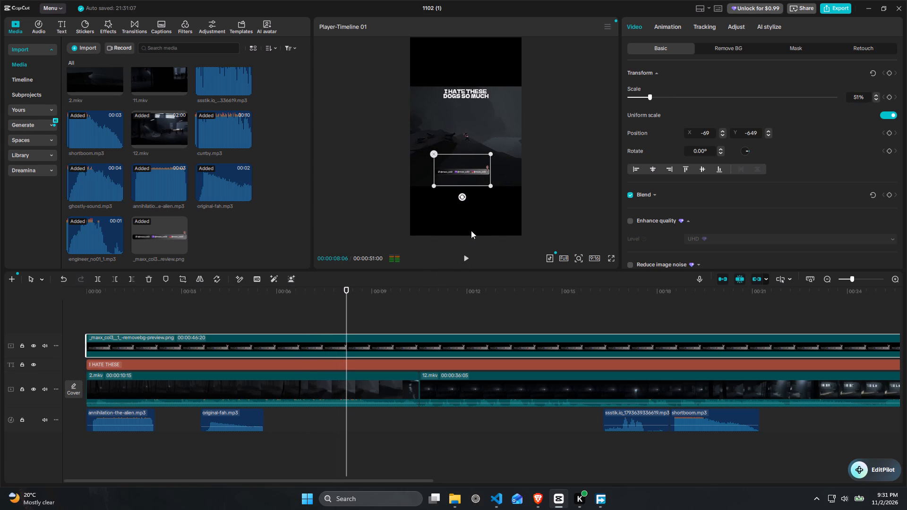
Enlarge the banner to about 65% and reposition it horizontally centred near the footage's bottom edge, at X 0, Y about -805.
drag(463, 173, 469, 182)
drag(493, 196, 505, 202)
click(480, 184)
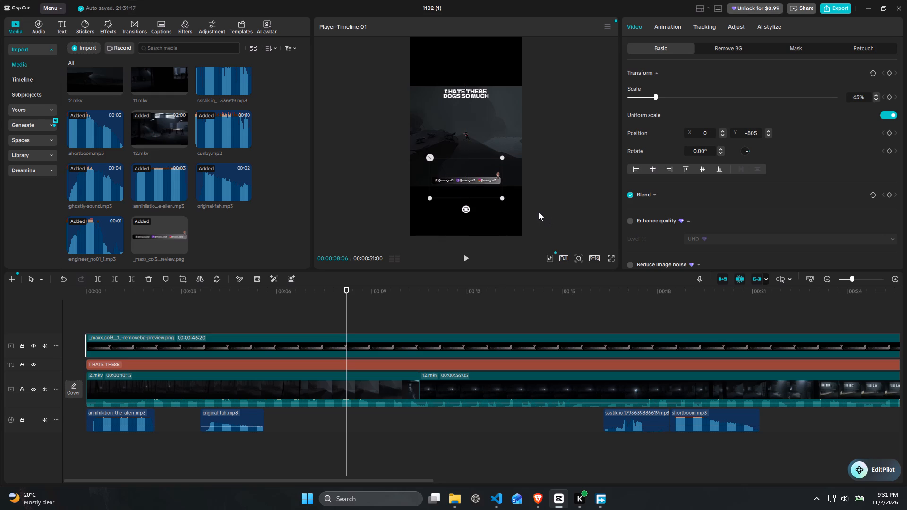
Play the video from the start, then in full screen, to check the banner's size and placement over the footage.
drag(112, 290, 25, 303)
key(space)
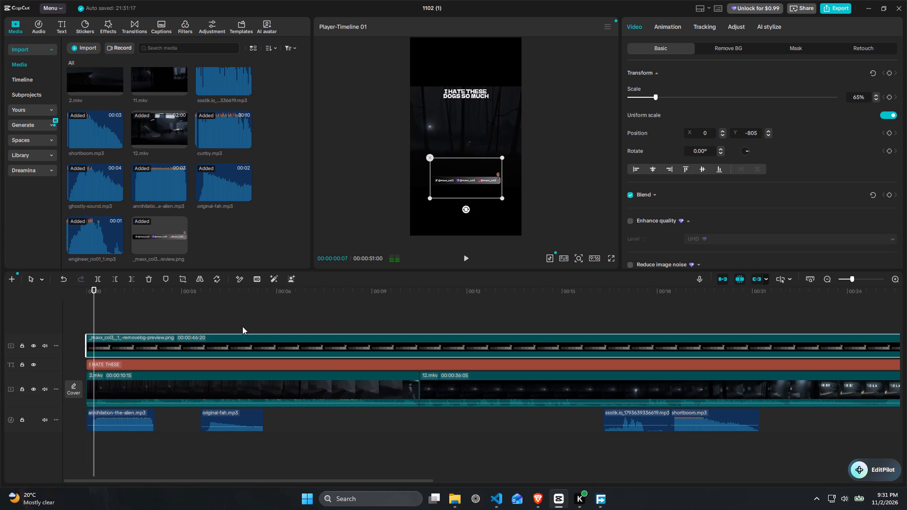
click(519, 309)
drag(123, 287, 116, 286)
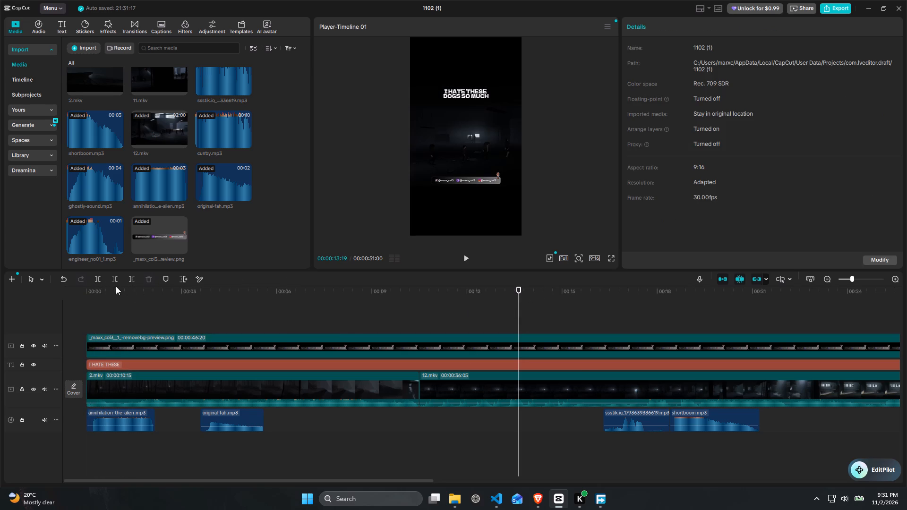
drag(116, 286, 101, 286)
drag(95, 290, 64, 294)
key(space)
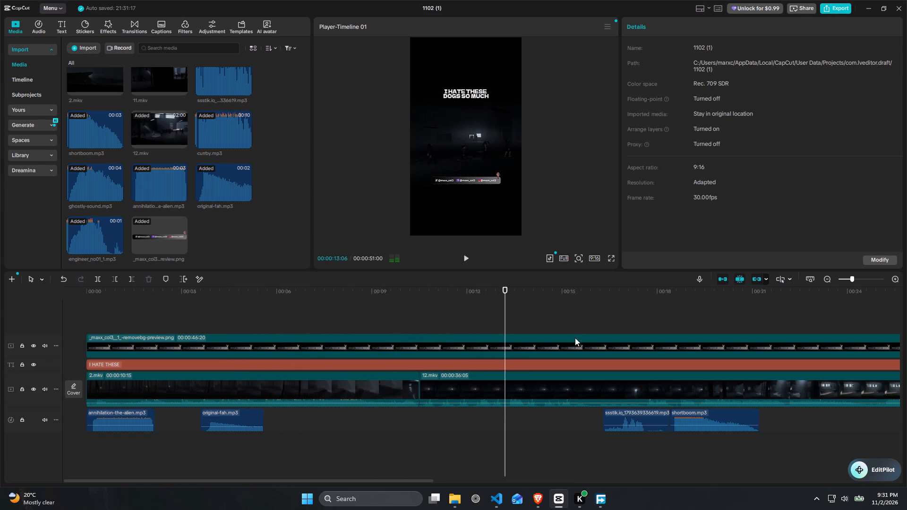
click(609, 259)
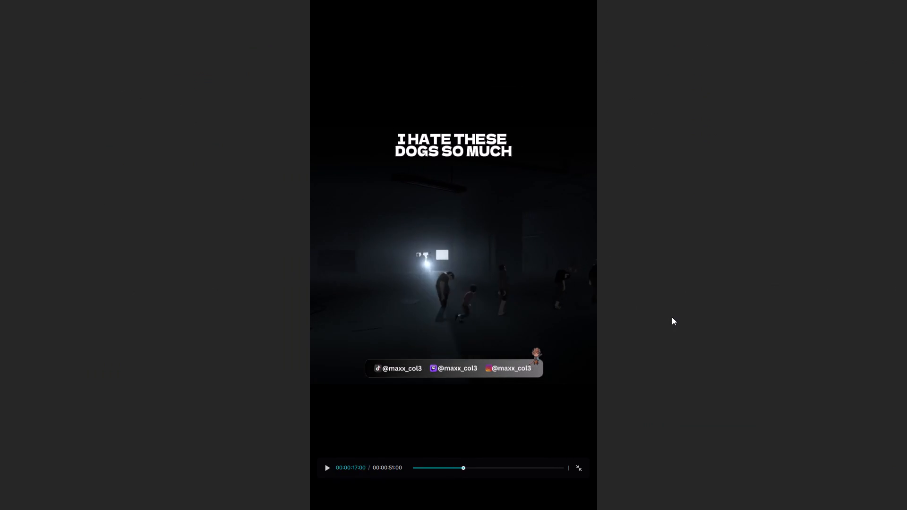
double_click(471, 368)
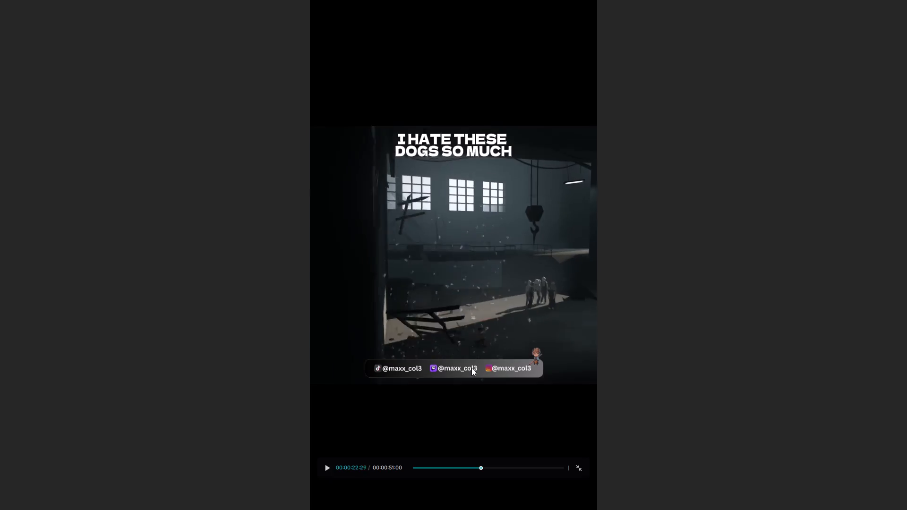
click(469, 368)
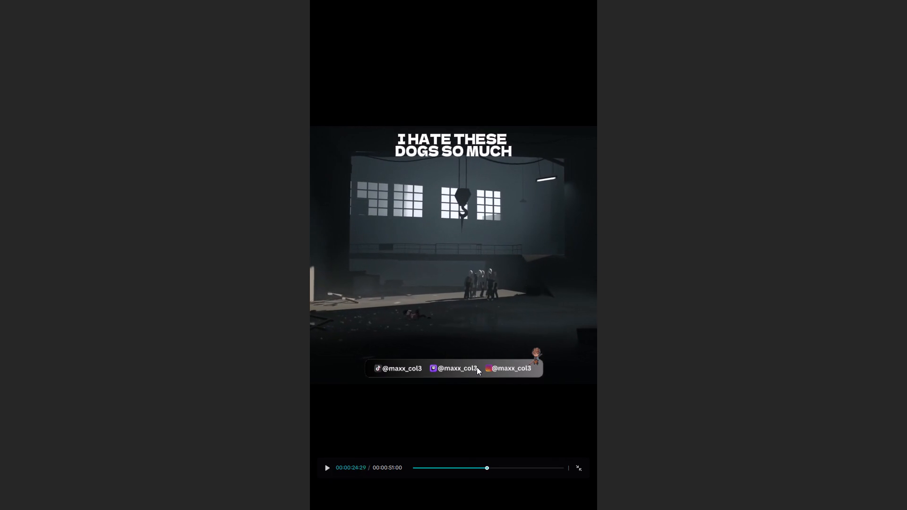
key(Escape)
Lower the banner slightly to Y about -841, keeping it horizontally centred.
click(463, 177)
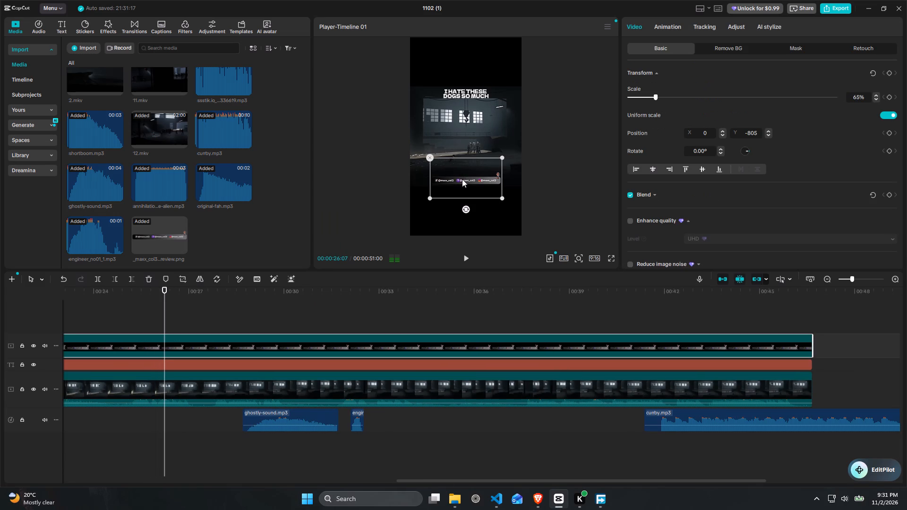
click(462, 178)
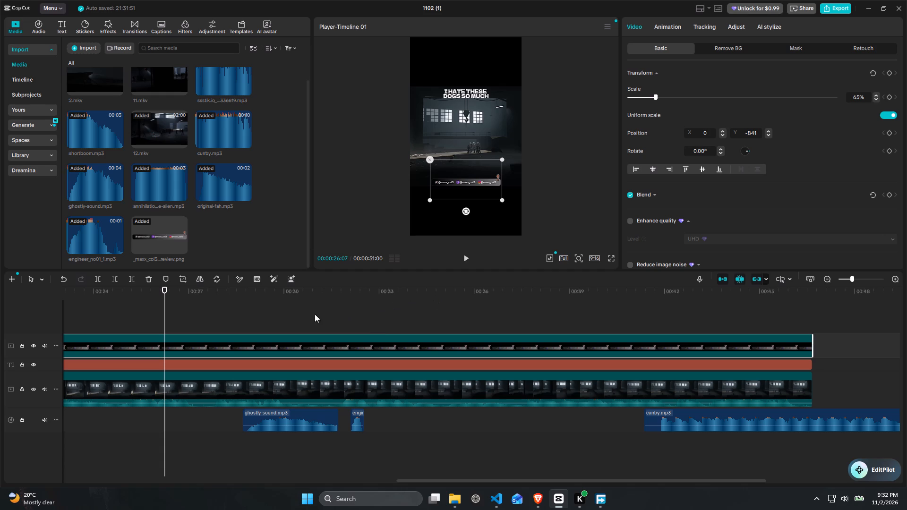
Play the whole edit from the start to the end to review the banner, caption and sound effects.
drag(142, 297, 38, 299)
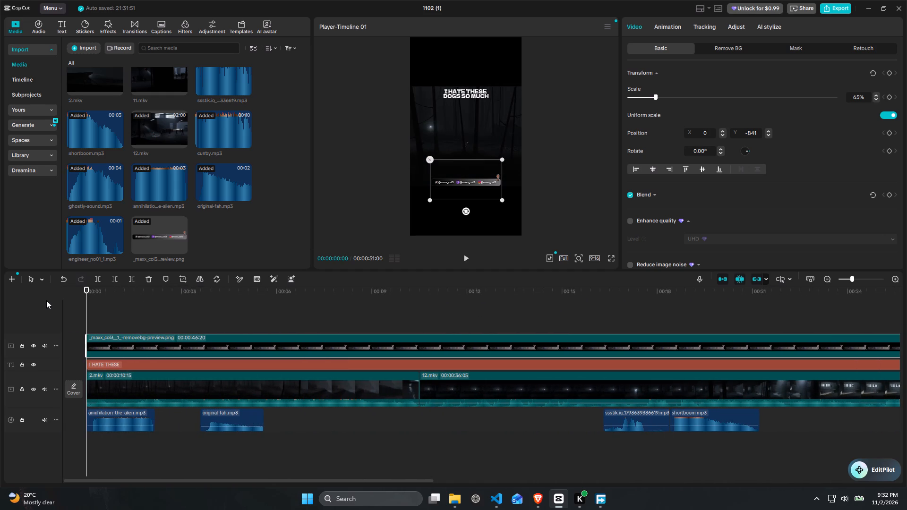
key(space)
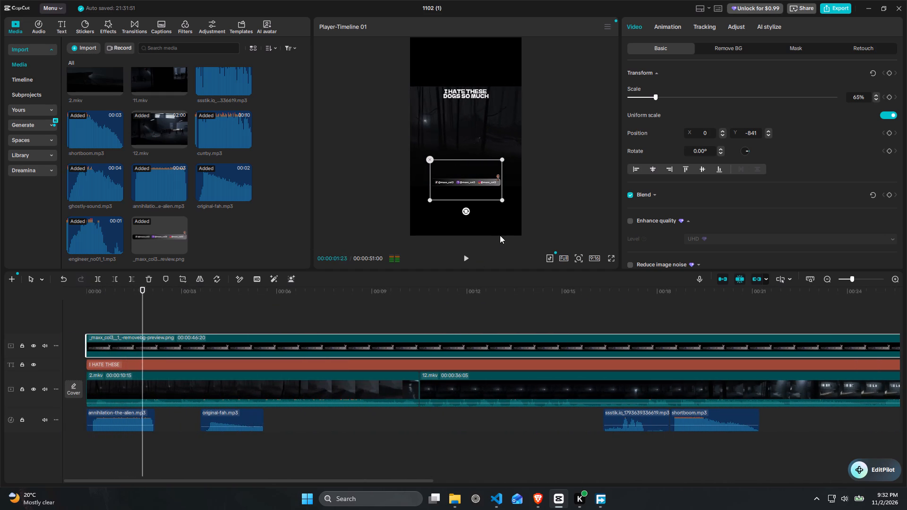
click(342, 432)
key(space)
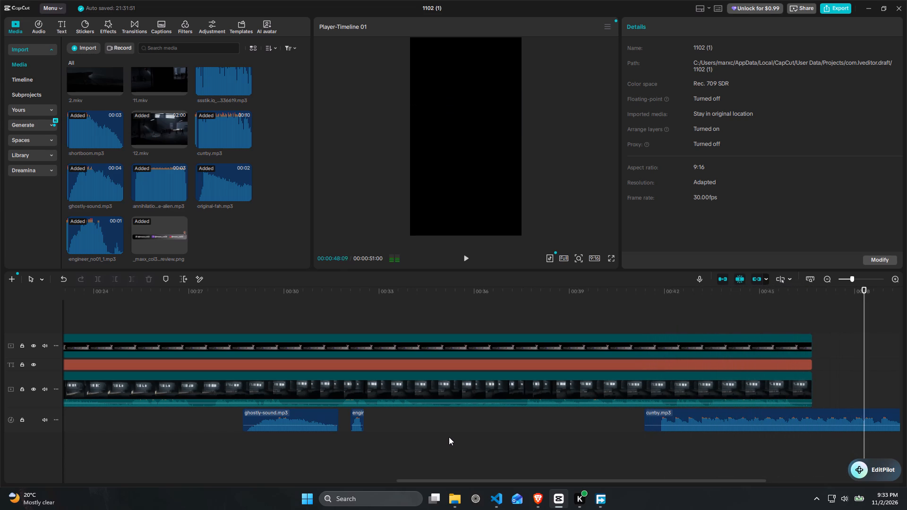
scroll(449, 437, left, 2)
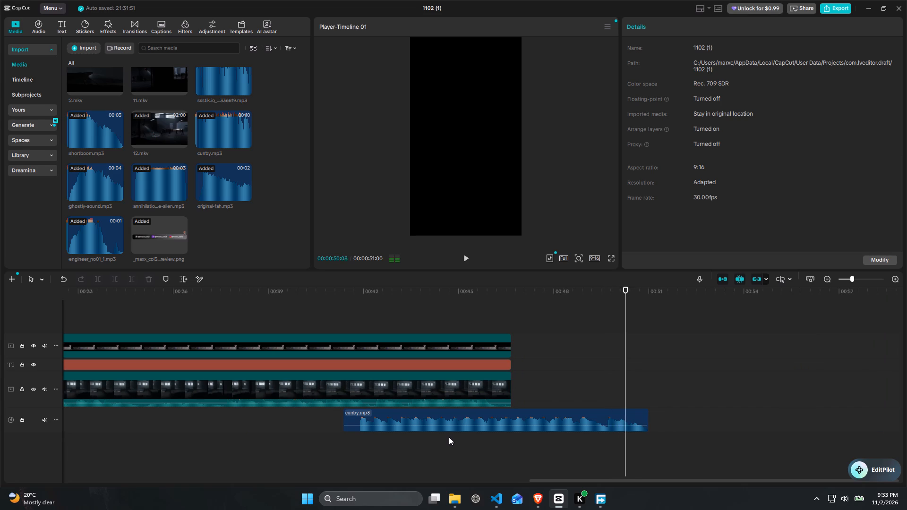
key(space)
key(space)
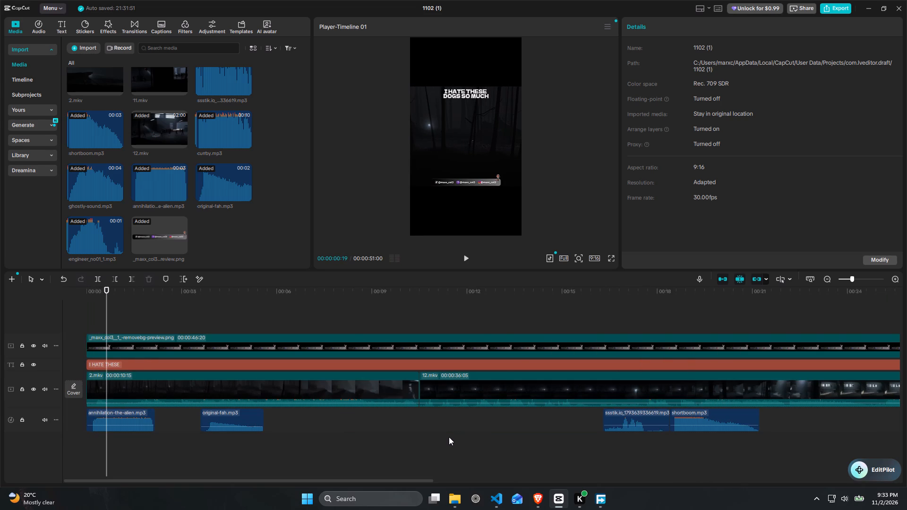
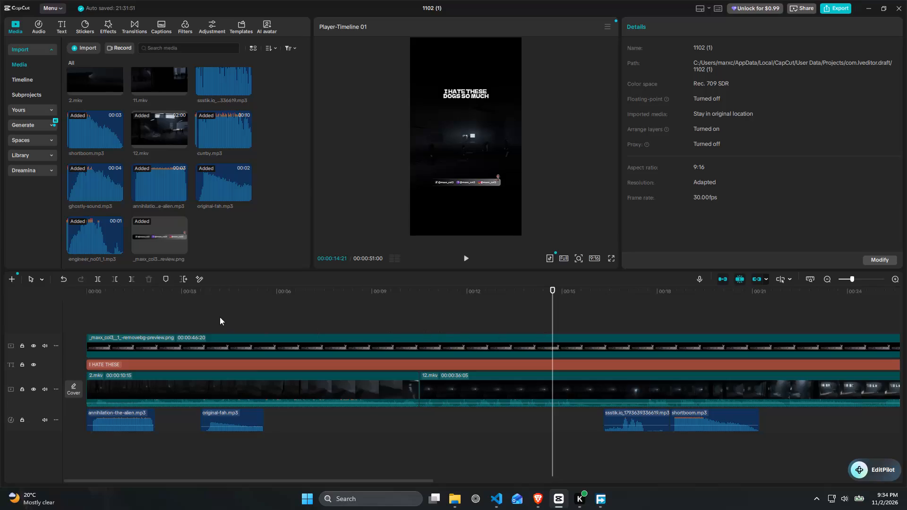
Play the edit again from the start through the closing sound effect to check the footage, caption, banner and audio timing.
drag(119, 288, 62, 291)
key(space)
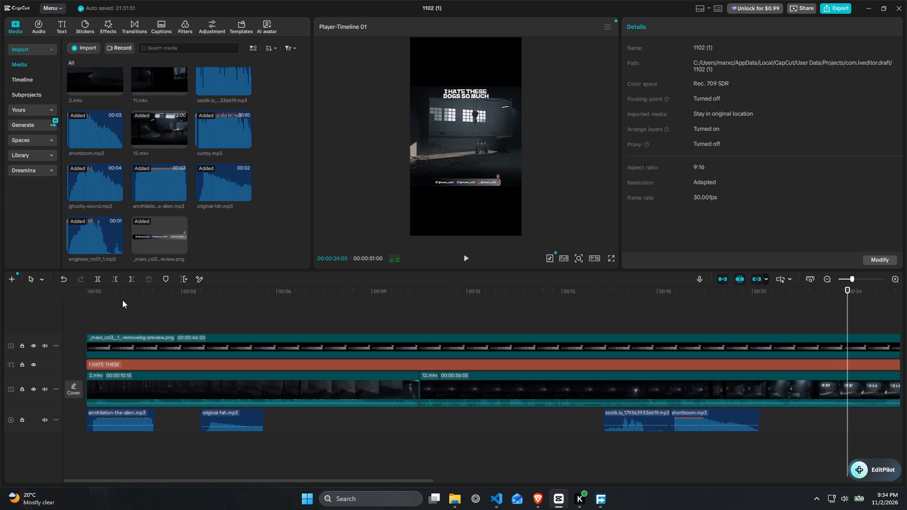
scroll(122, 300, left, 1)
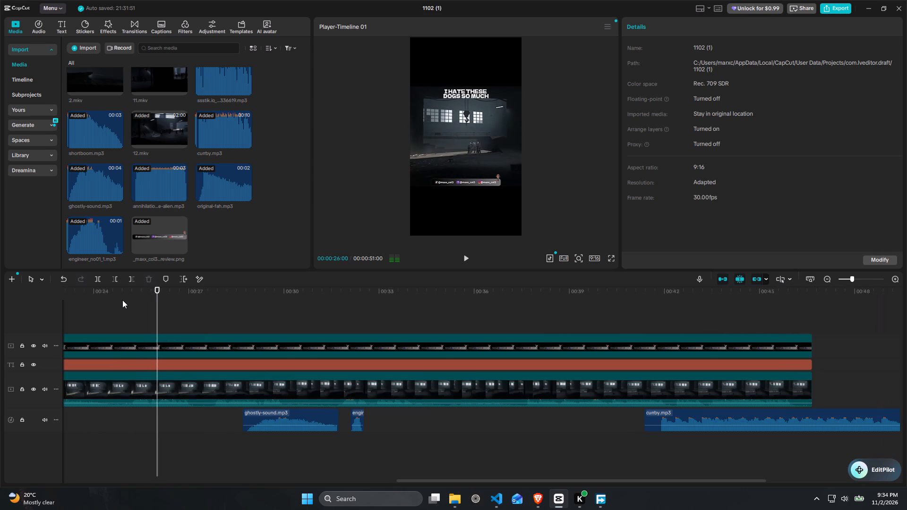
scroll(122, 300, left, 1)
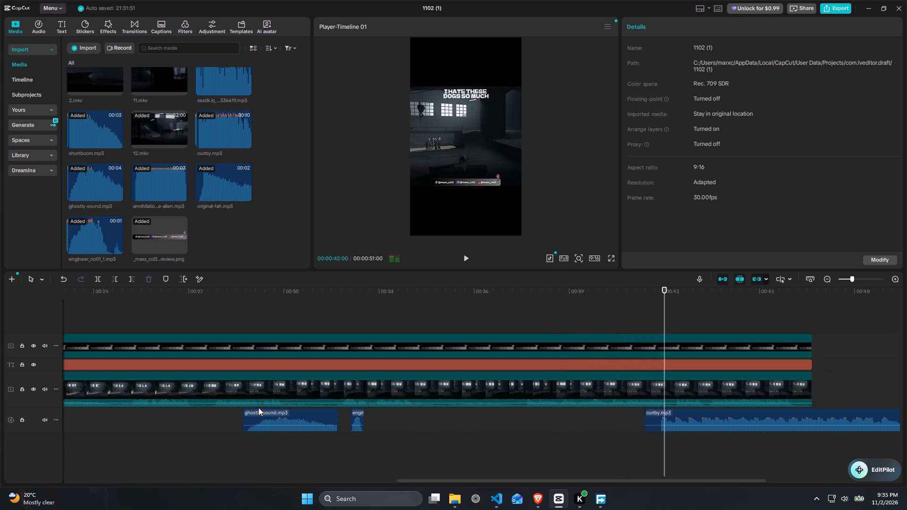
scroll(249, 410, left, 1)
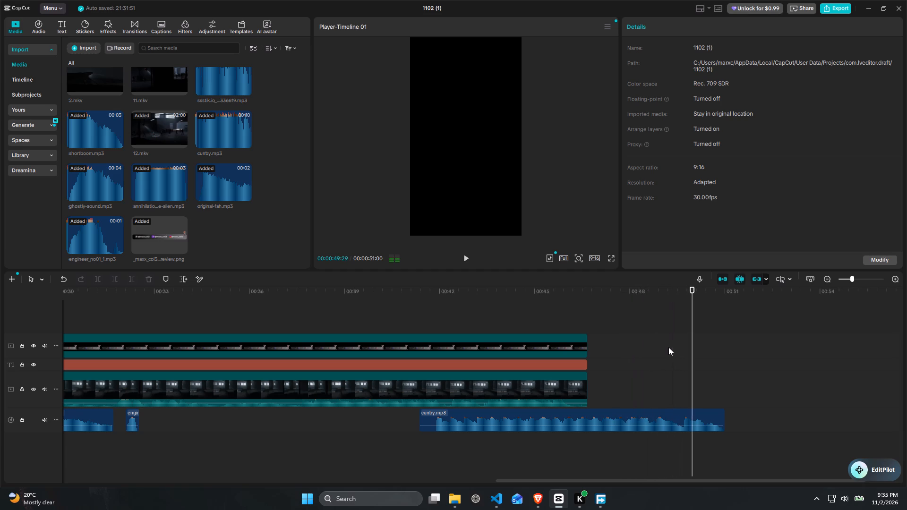
key(space)
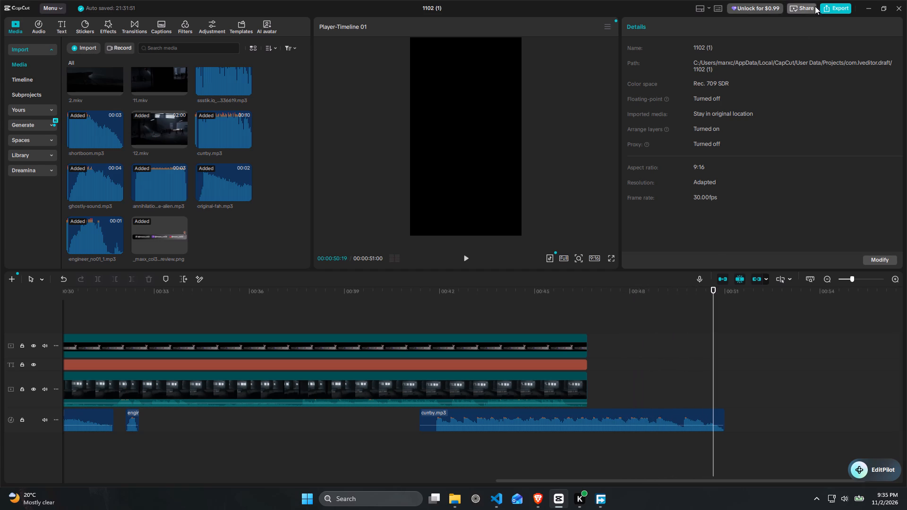
Open the export settings for the 1102 (1) video.
click(823, 8)
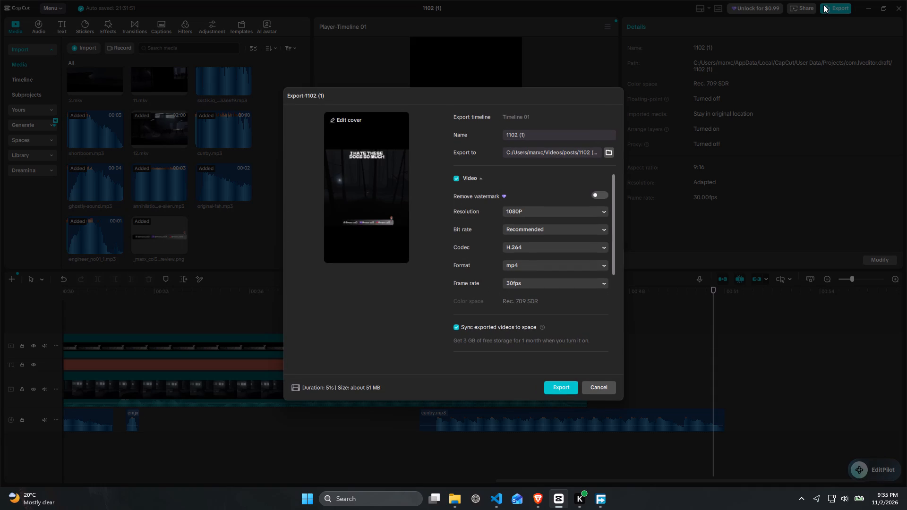
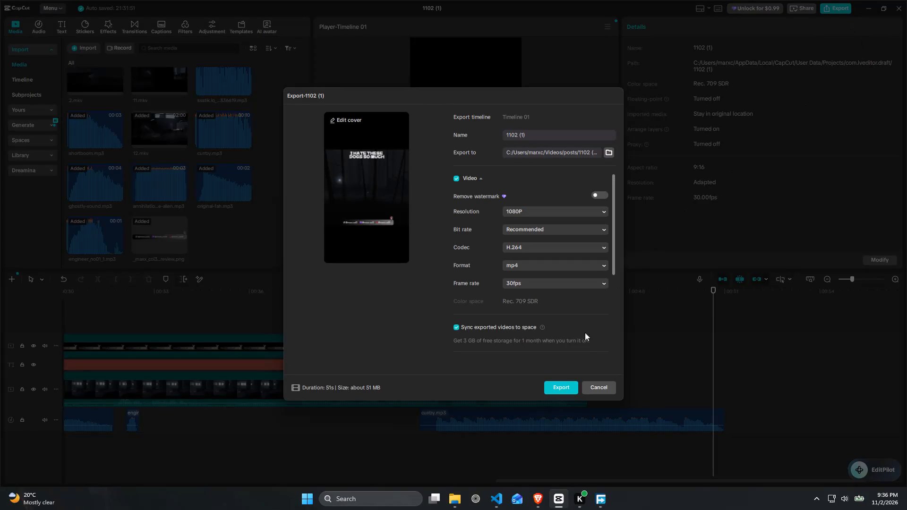
Export the 1102 (1) video as a 1080P, 30fps H.264 mp4 and dismiss the sharing options.
click(561, 390)
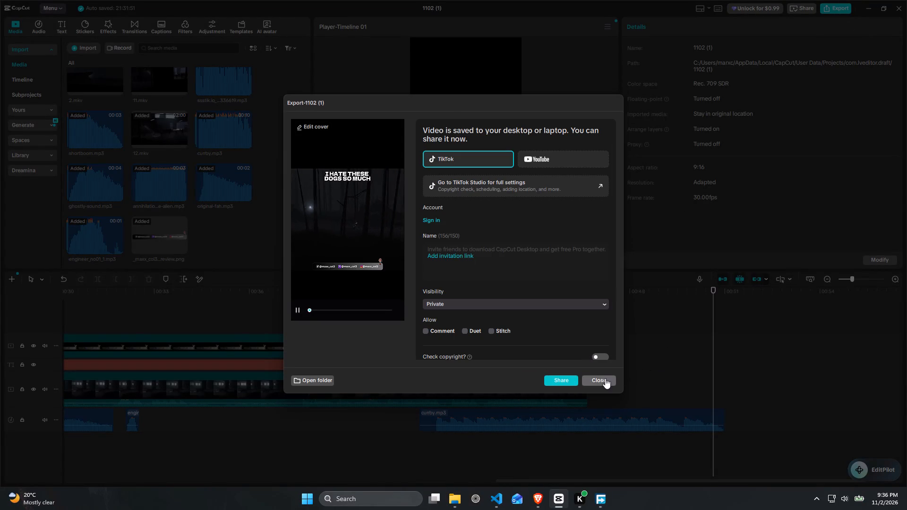
click(601, 380)
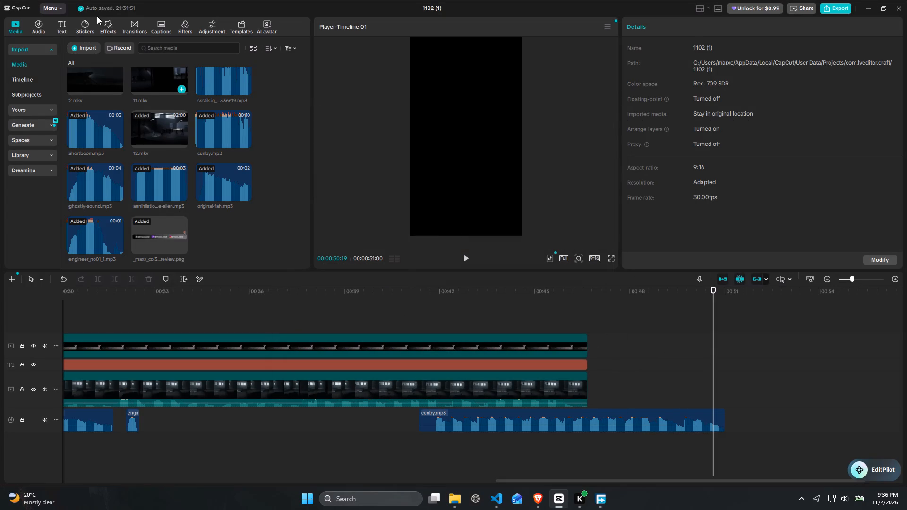
Start creating a new project from the finished 1102 (1) edit.
click(65, 13)
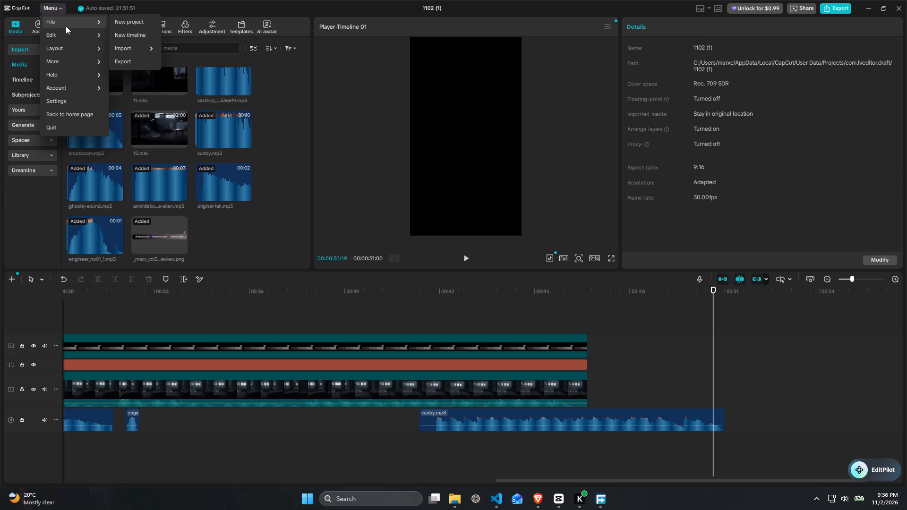
click(136, 19)
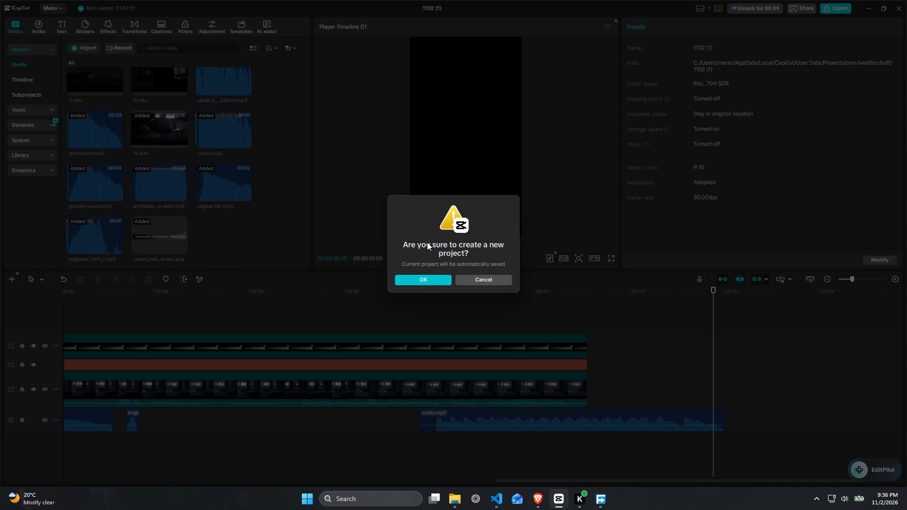